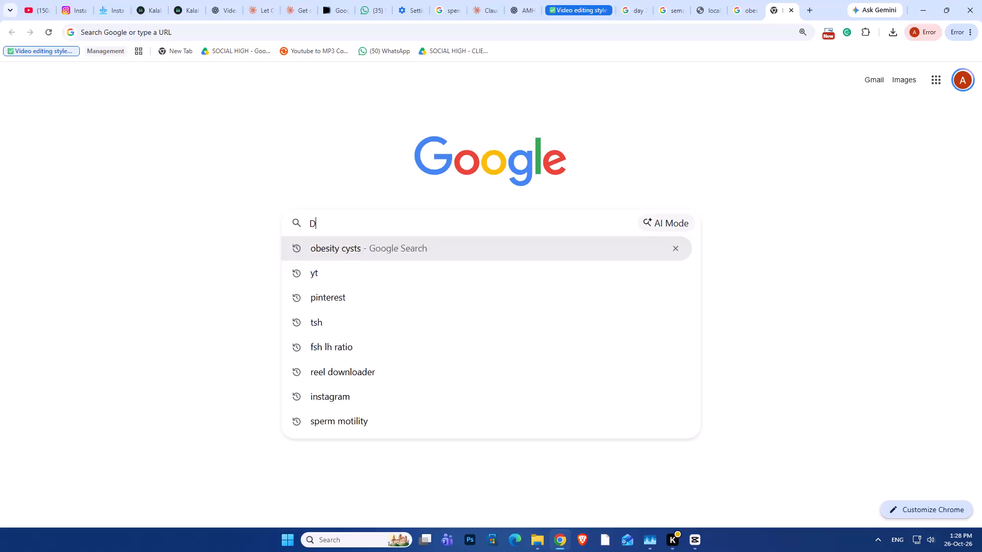
# Search for "DOC", open Google Docs to a blank document, and paste the copied HOOK and SCRIPT text into it.
pyautogui.write('OC')
pyautogui.press('Return')
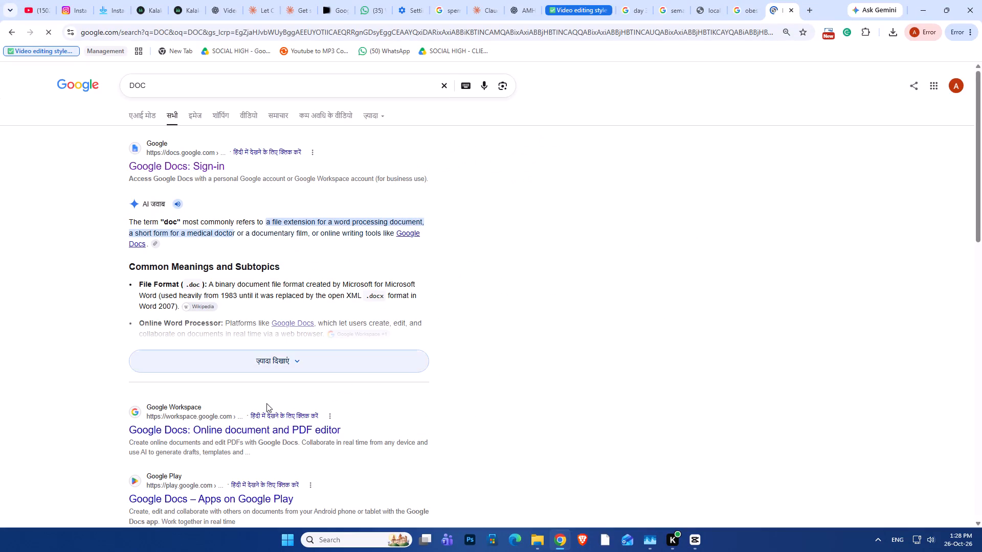
pyautogui.click(160, 165)
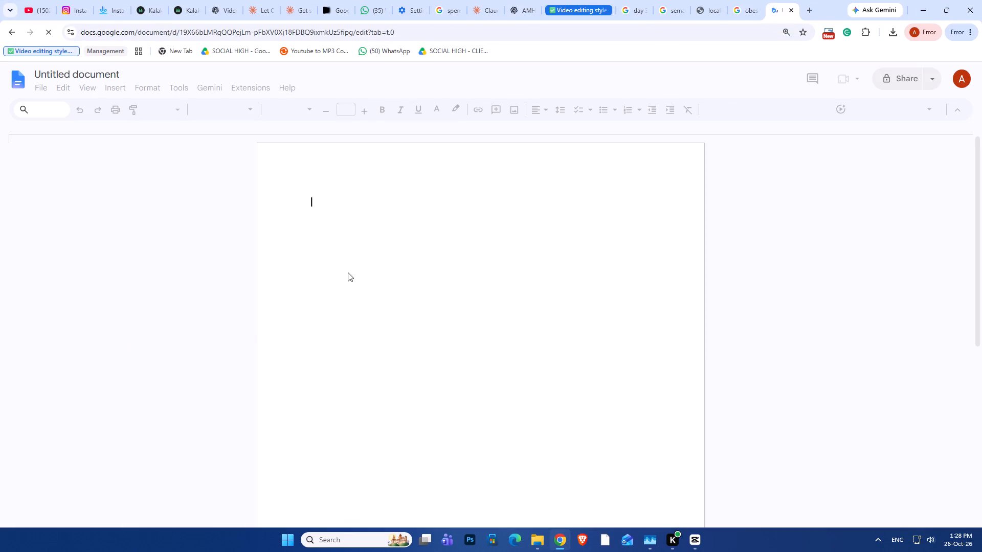
pyautogui.click(339, 243)
pyautogui.hotkey('ctrl', 'v')
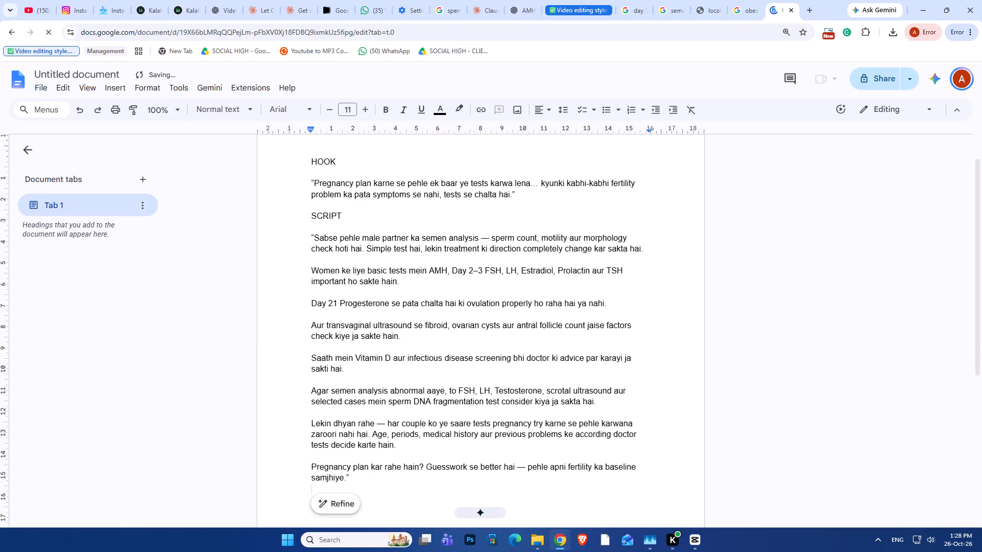
# Copy the phrase "ovarian cysts" from the transvaginal ultrasound paragraph of the script.
pyautogui.scroll(-3, 478, 274)
pyautogui.scroll(3, 478, 274)
pyautogui.click(500, 269)
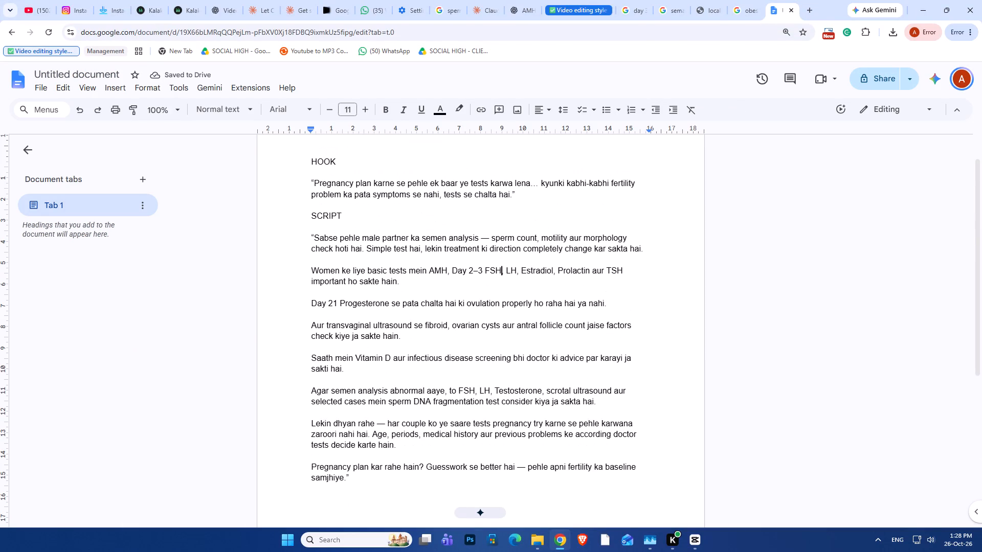
pyautogui.scroll(-1, 420, 281)
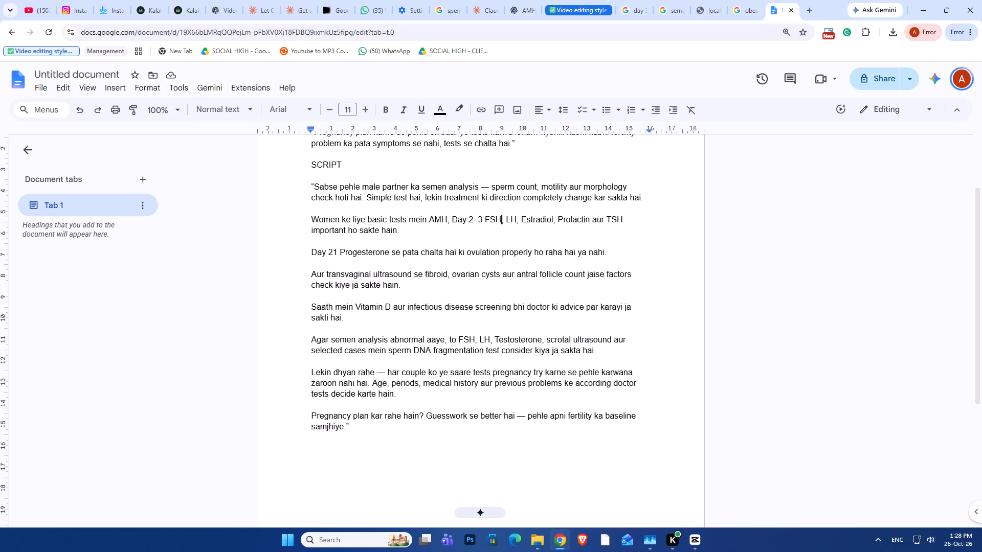
pyautogui.moveTo(451, 274); pyautogui.dragTo(500, 273)
pyautogui.hotkey('ctrl', 'c')
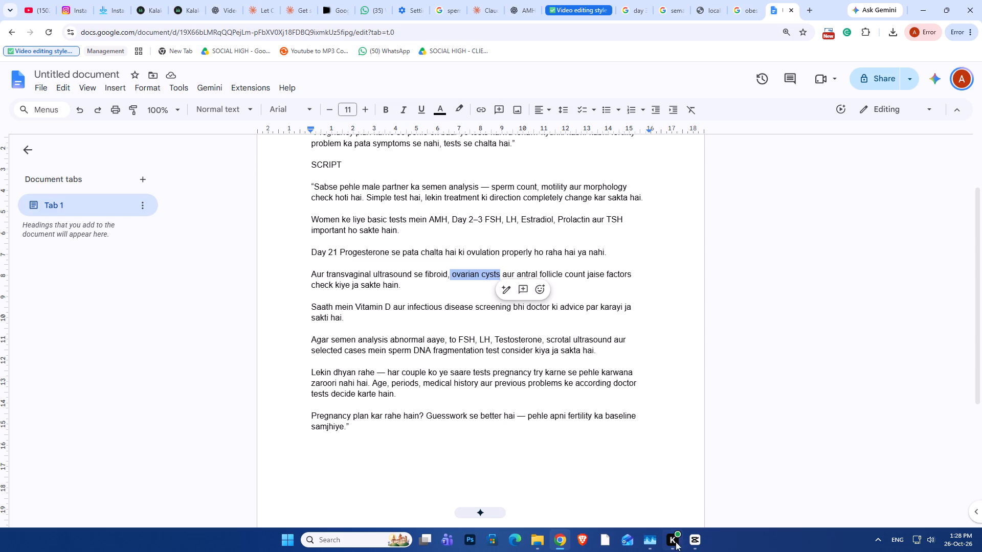
# Switch to CapCut and replace the text of the lower FIBROIDS label with the copied "ovarian cysts".
pyautogui.click(695, 540)
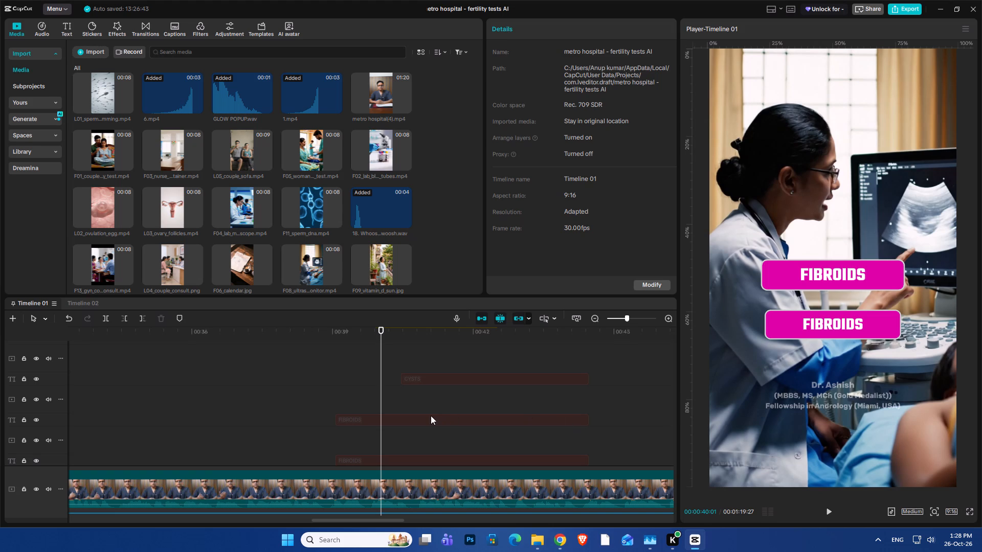
pyautogui.scroll(-12, 356, 416)
pyautogui.scroll(1, 383, 411)
pyautogui.scroll(-4, 383, 411)
pyautogui.scroll(2, 383, 411)
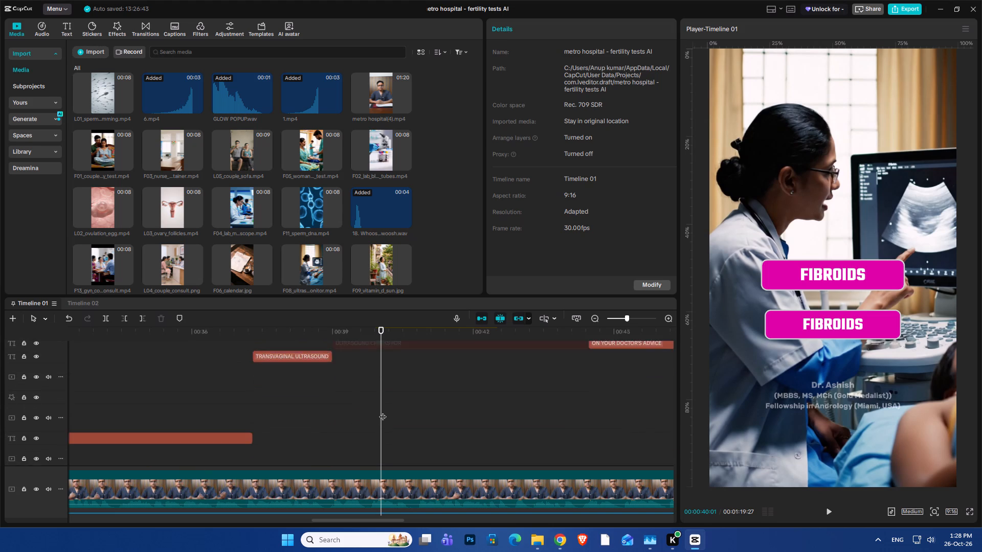
pyautogui.scroll(9, 383, 411)
pyautogui.scroll(-17, 383, 411)
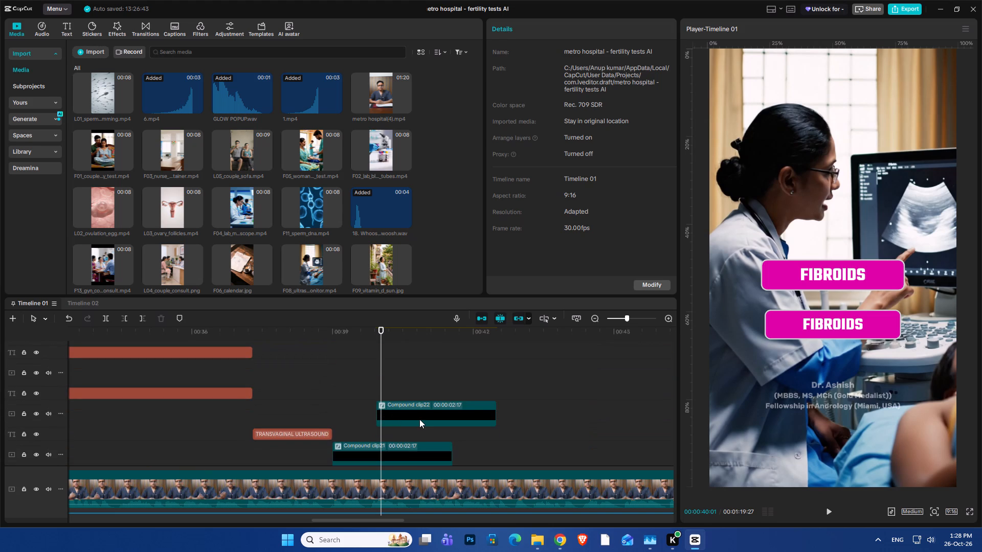
pyautogui.click(419, 419)
pyautogui.click(537, 71)
pyautogui.hotkey('ctrl', 'a')
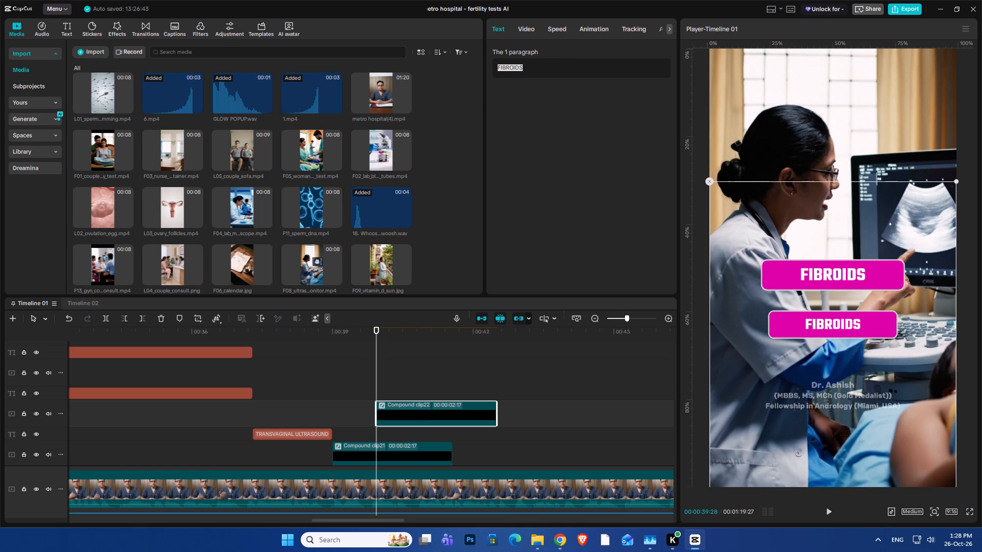
pyautogui.hotkey('ctrl', 'v')
# Inside the label's compound clip, set the "ovarian cysts" text to uppercase, then return to the main timeline and preview it.
pyautogui.doubleClick(399, 407)
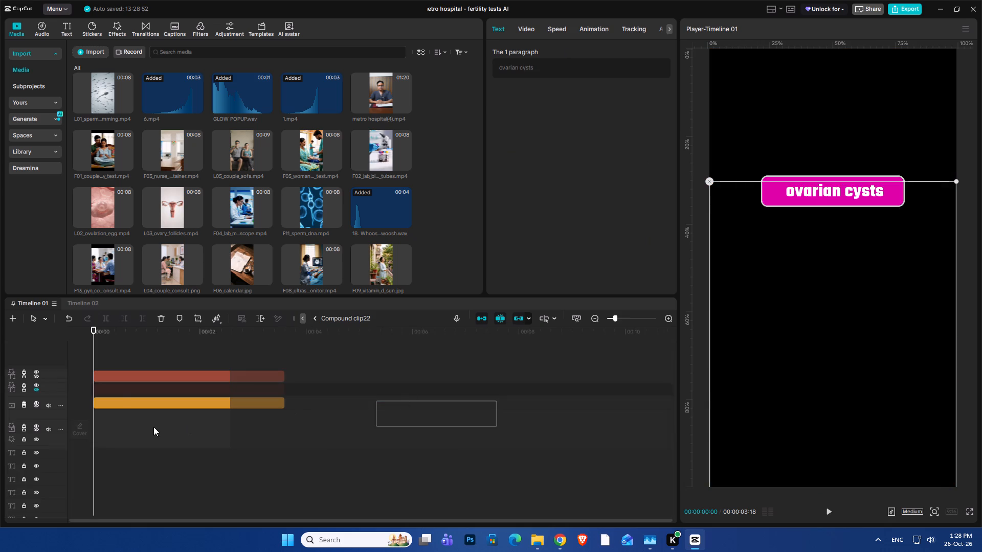
pyautogui.click(120, 375)
pyautogui.click(554, 183)
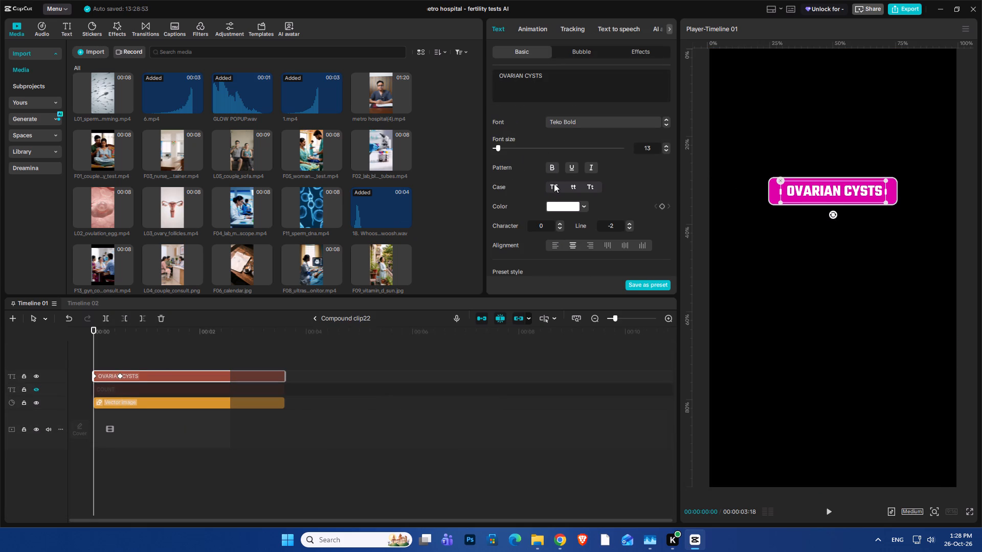
pyautogui.click(313, 318)
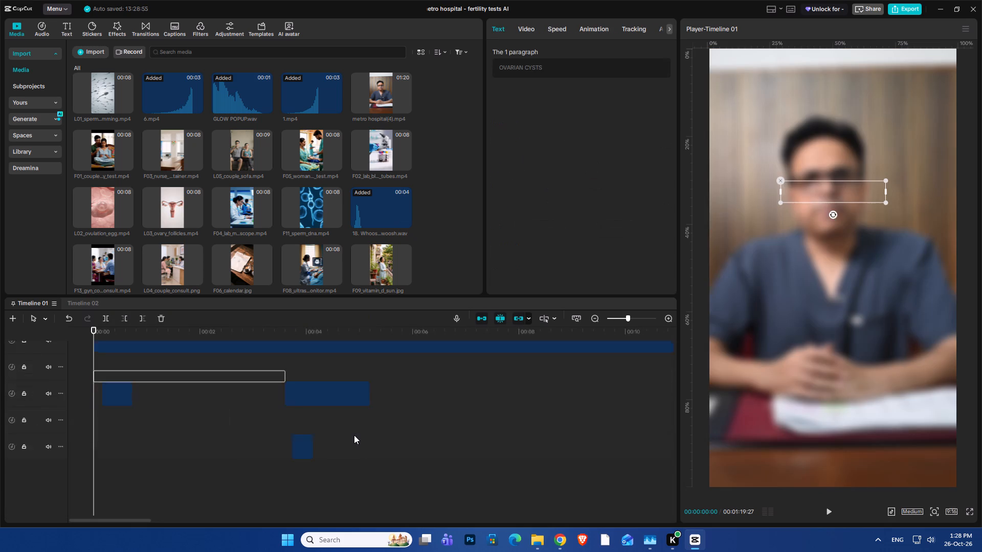
pyautogui.press('space')
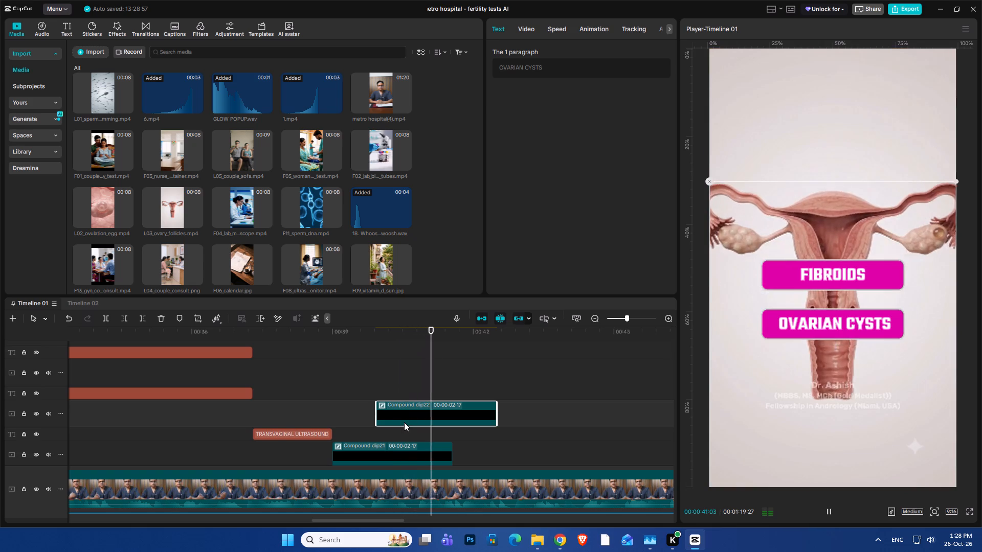
pyautogui.press('space')
# Trim the start of the L03_ovary_follicles.mp4 clip to a 00:00:03:19 length and shift it back to start at about 00:00:40:11.
pyautogui.scroll(-20, 404, 422)
pyautogui.scroll(-7, 404, 422)
pyautogui.scroll(6, 413, 420)
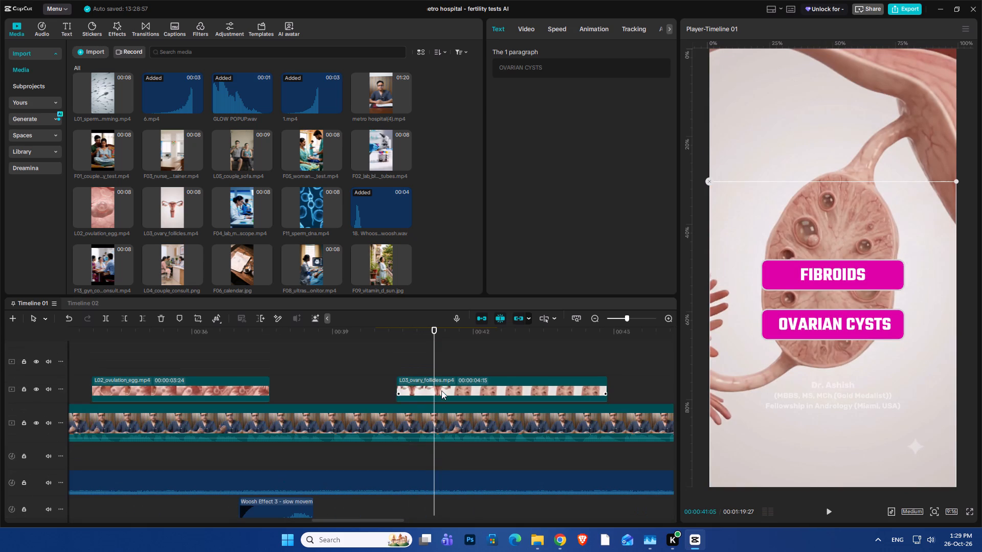
pyautogui.click(441, 390)
pyautogui.moveTo(397, 385); pyautogui.dragTo(425, 389)
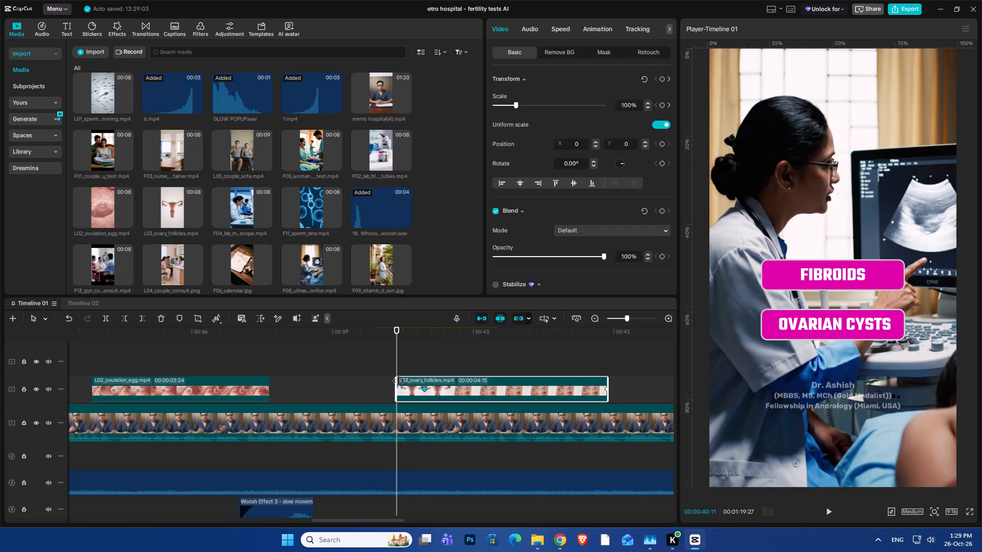
pyautogui.moveTo(398, 381); pyautogui.dragTo(439, 396)
pyautogui.moveTo(469, 386); pyautogui.dragTo(431, 386)
# Play back the section from about 00:40 to 00:44 to check the ovary clip's timing against the FIBROIDS and OVARIAN CYSTS labels.
pyautogui.click(371, 355)
pyautogui.press('space')
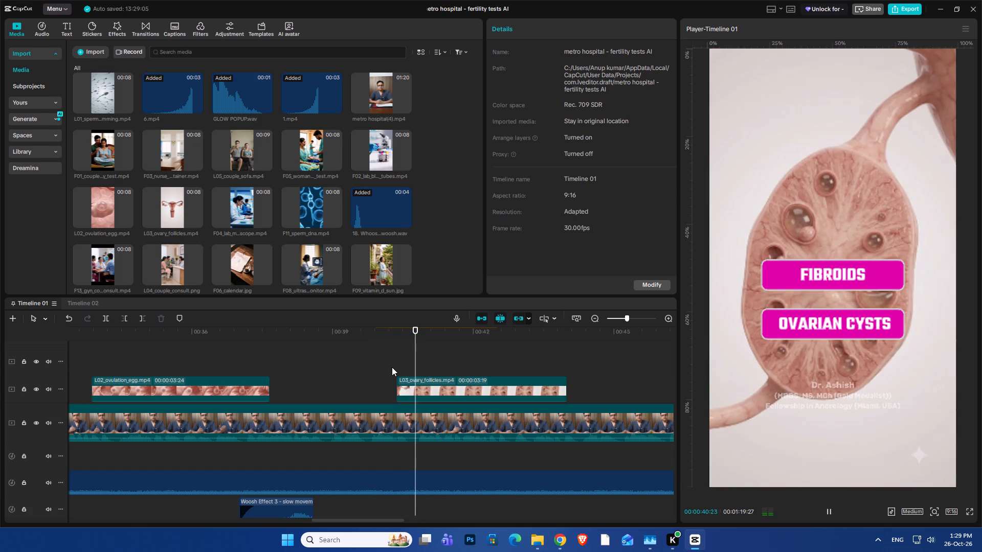
pyautogui.press('space')
pyautogui.press('space')
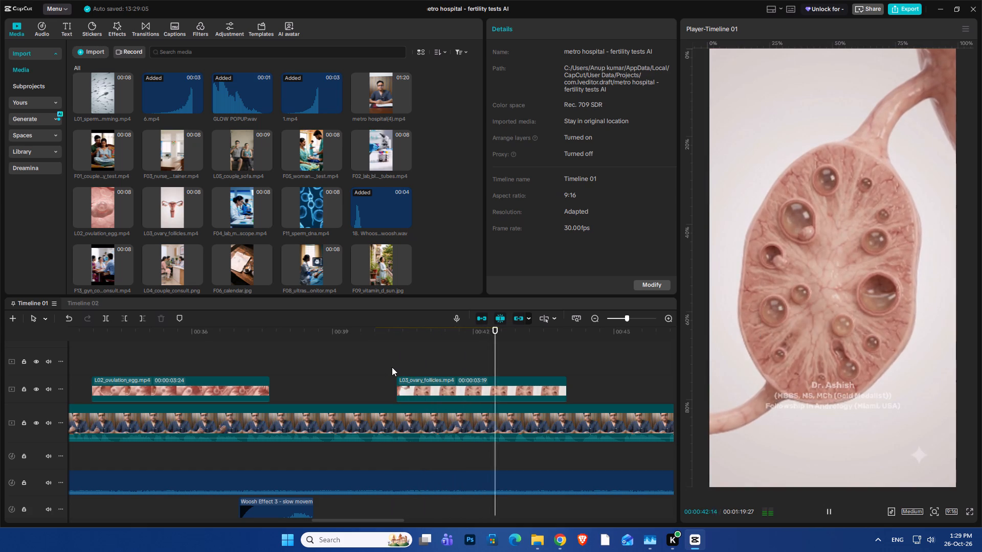
pyautogui.press('space')
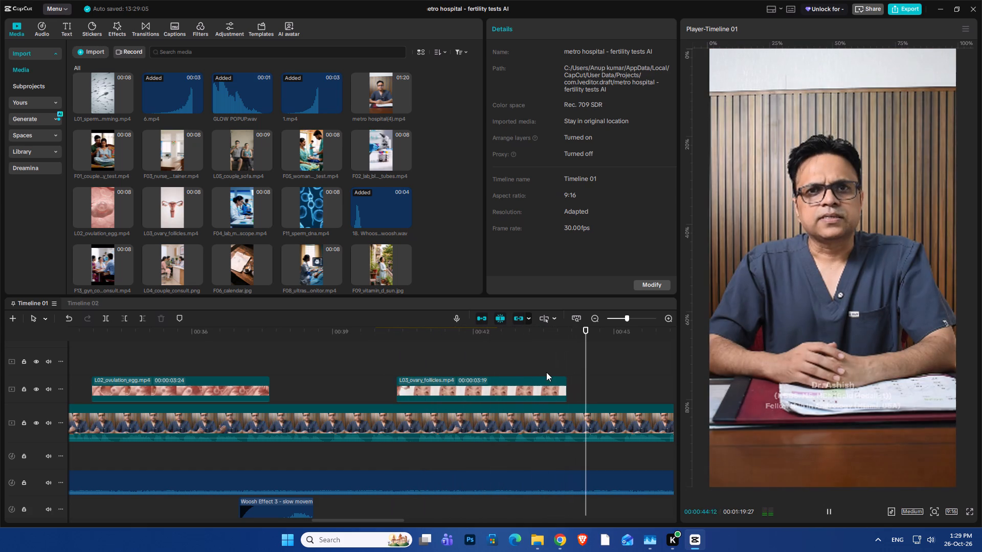
pyautogui.press('space')
pyautogui.press('space')
pyautogui.click(483, 353)
pyautogui.press('space')
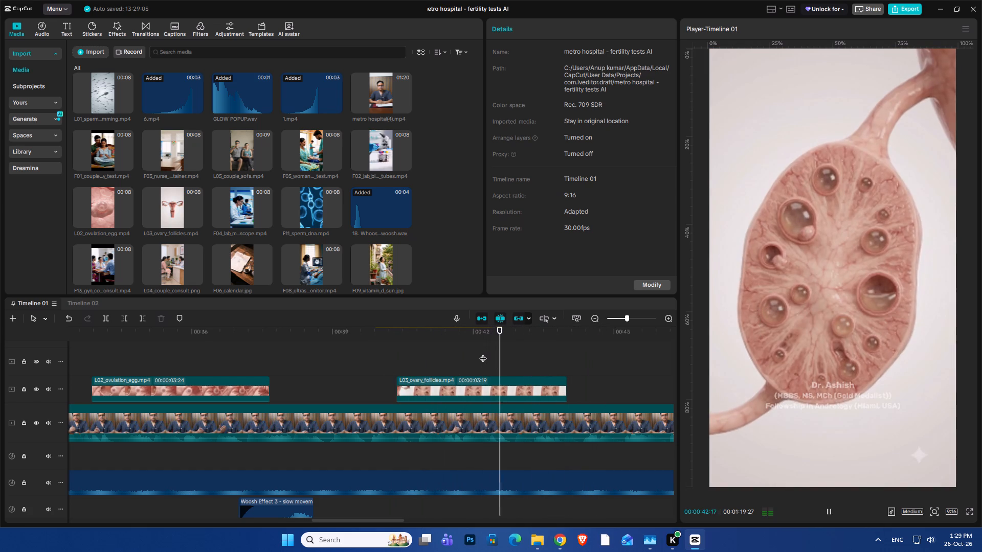
pyautogui.press('space')
pyautogui.click(388, 334)
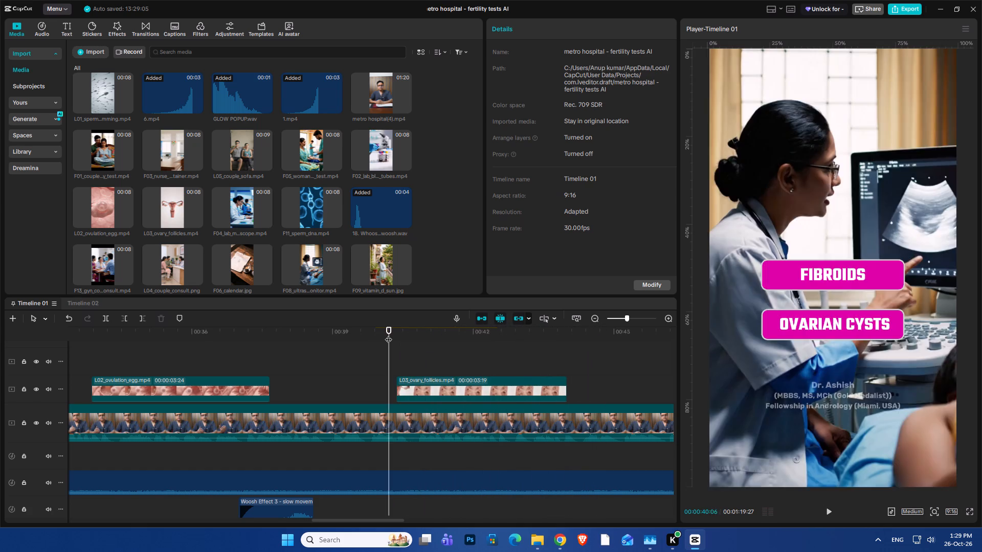
pyautogui.press('space')
pyautogui.press('space')
pyautogui.press('space')
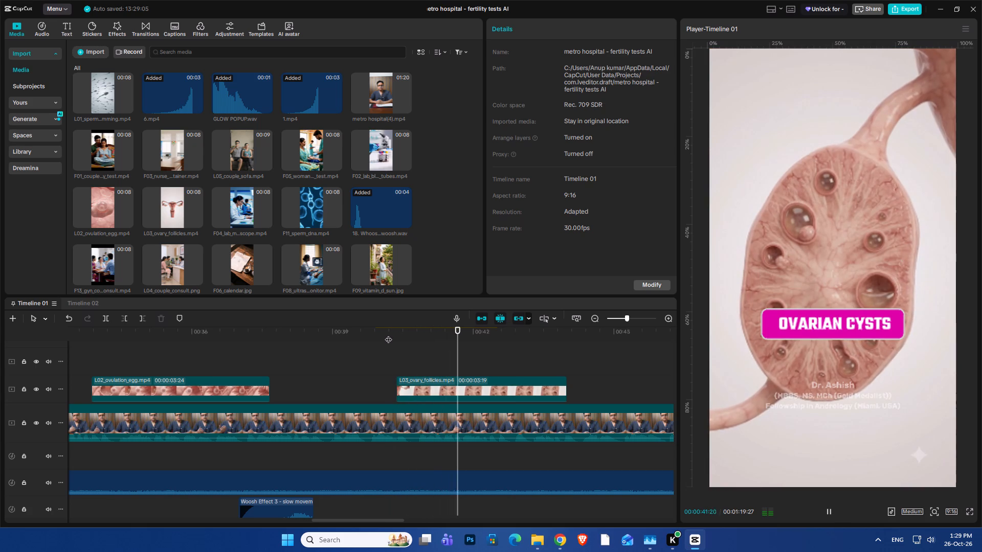
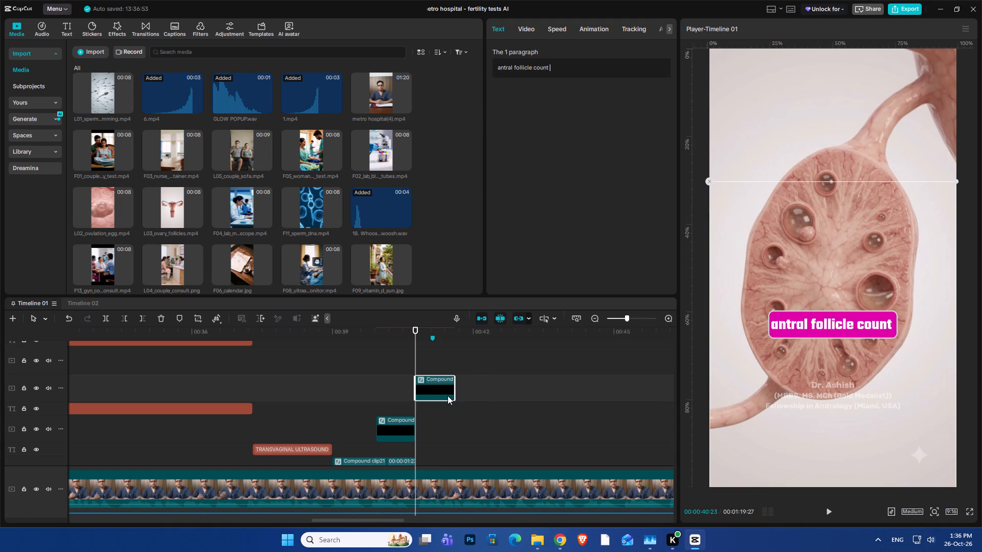
# Open the duplicated label's compound clip and change the antral follicle count text to uppercase.
pyautogui.doubleClick(439, 387)
pyautogui.click(109, 379)
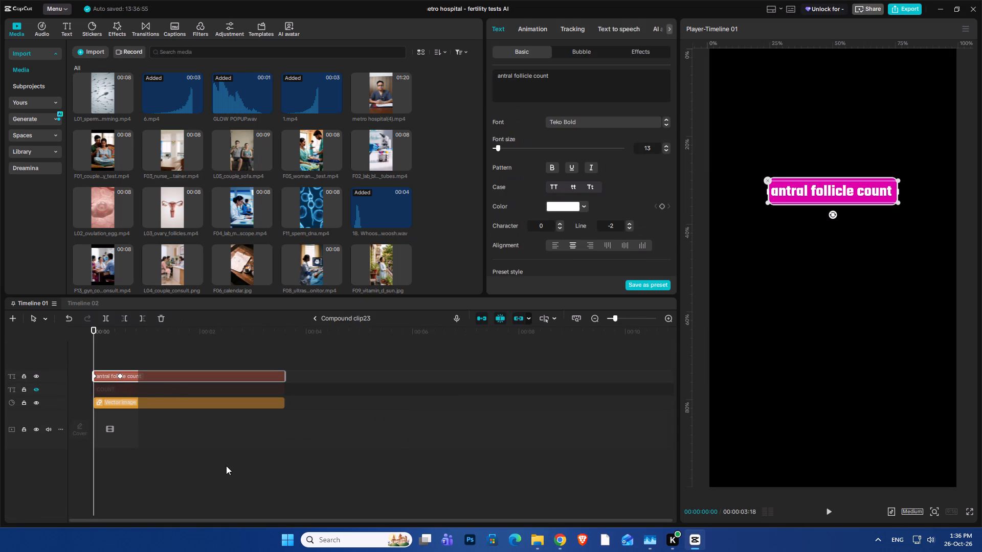
pyautogui.click(554, 186)
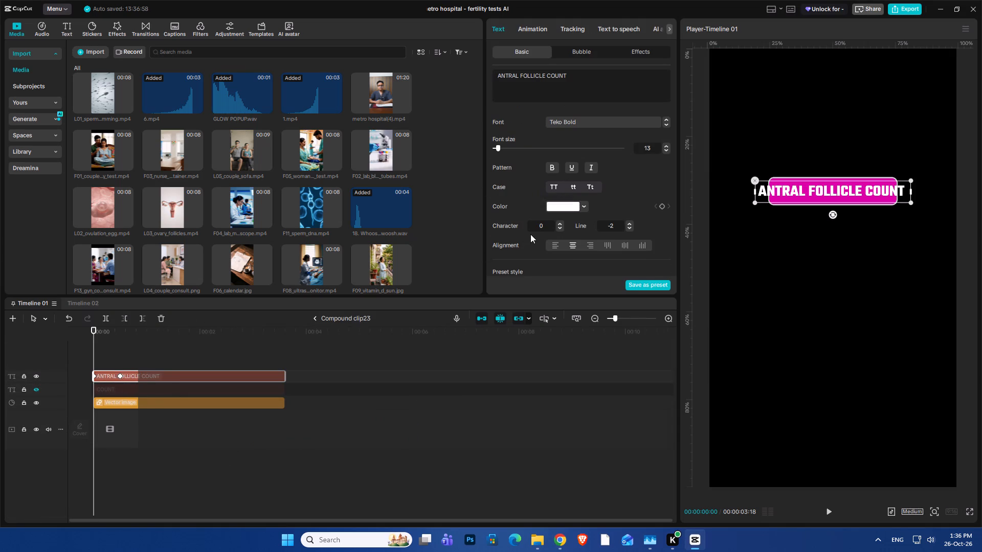
# Widen the magenta box behind ANTRAL FOLLICLE COUNT to frame the whole text, and return to the main timeline.
pyautogui.click(123, 397)
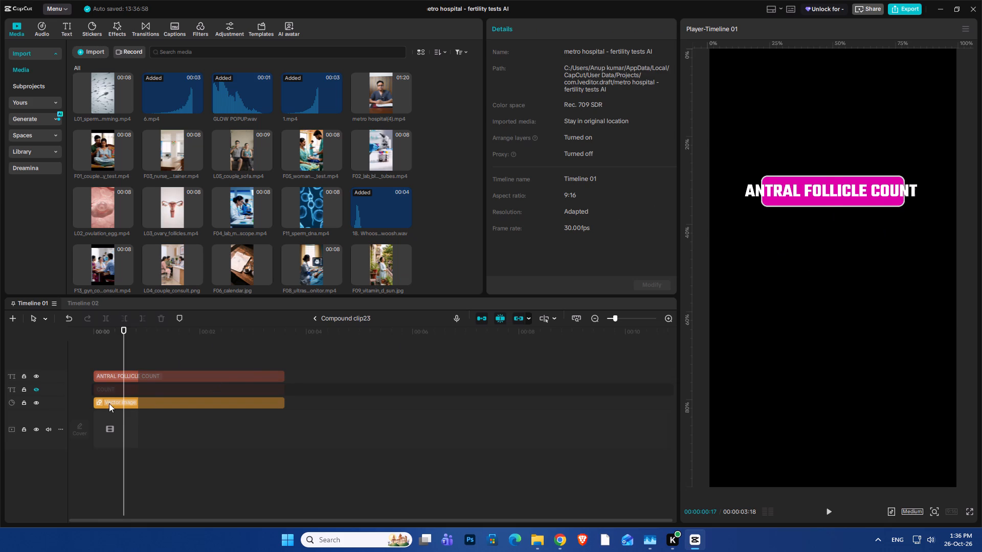
pyautogui.click(109, 403)
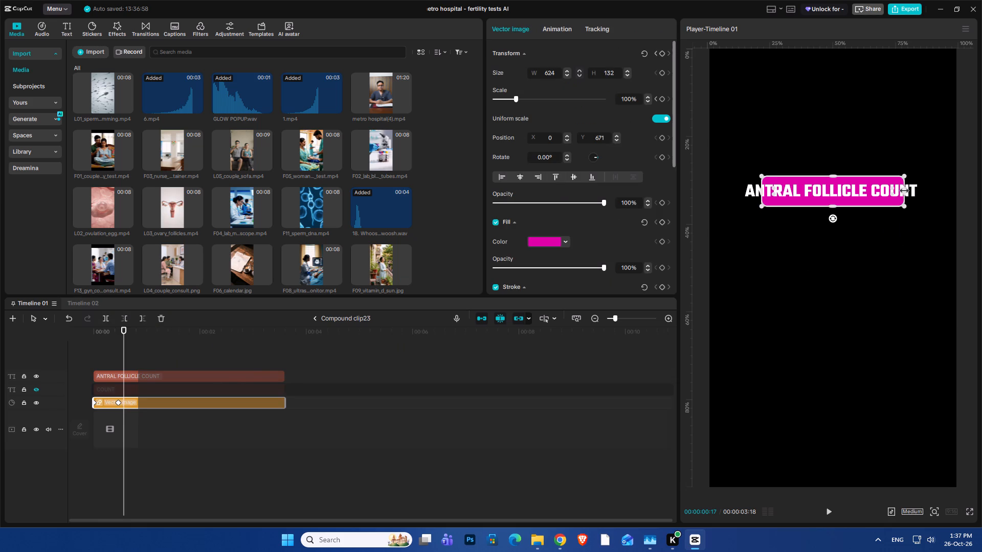
pyautogui.moveTo(903, 192); pyautogui.dragTo(927, 194)
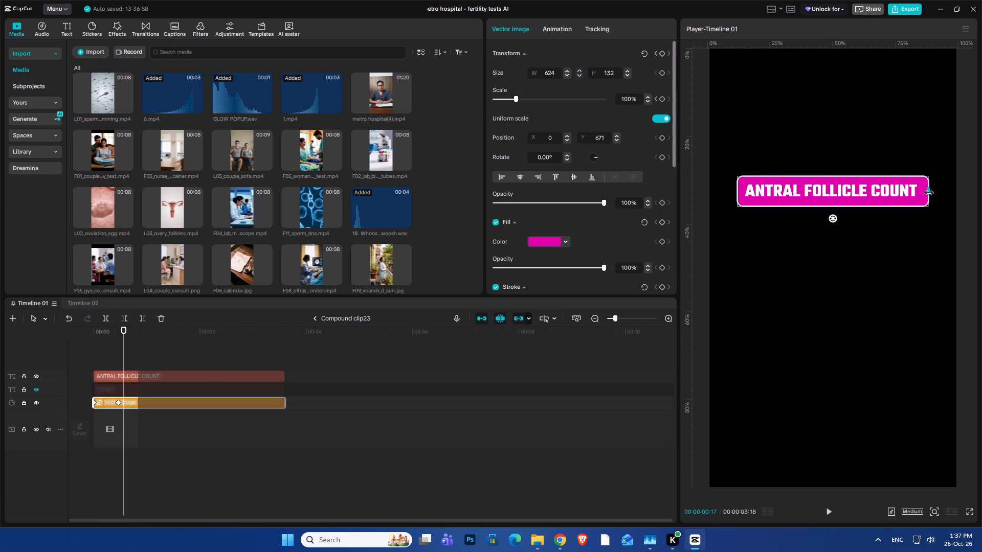
pyautogui.moveTo(927, 194); pyautogui.dragTo(925, 196)
pyautogui.click(317, 317)
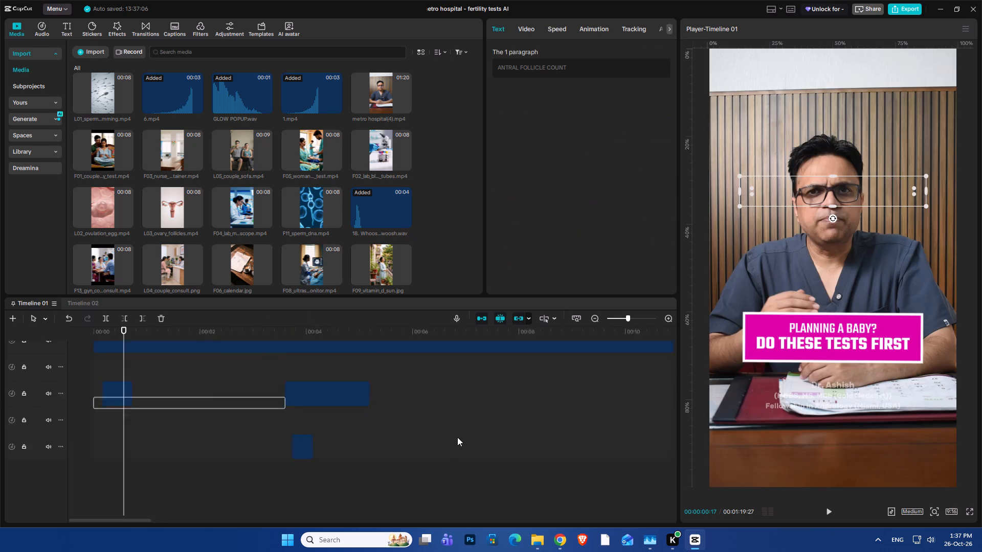
# Duplicate the Blur effect from about 00:00:34 onto a new top track, over the start of the ANTRAL FOLLICLE COUNT label.
pyautogui.click(350, 389)
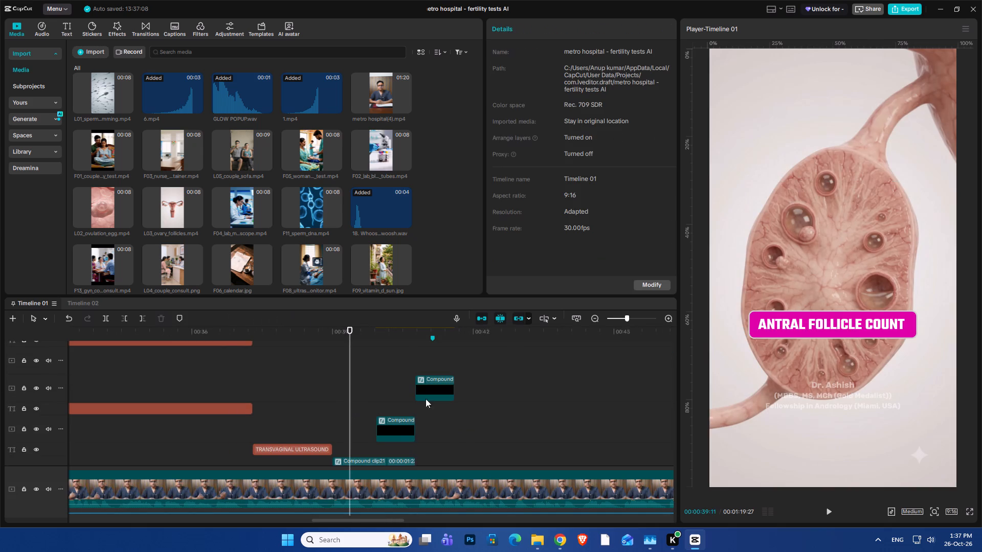
pyautogui.click(436, 401)
pyautogui.click(406, 372)
pyautogui.moveTo(408, 379); pyautogui.dragTo(411, 387)
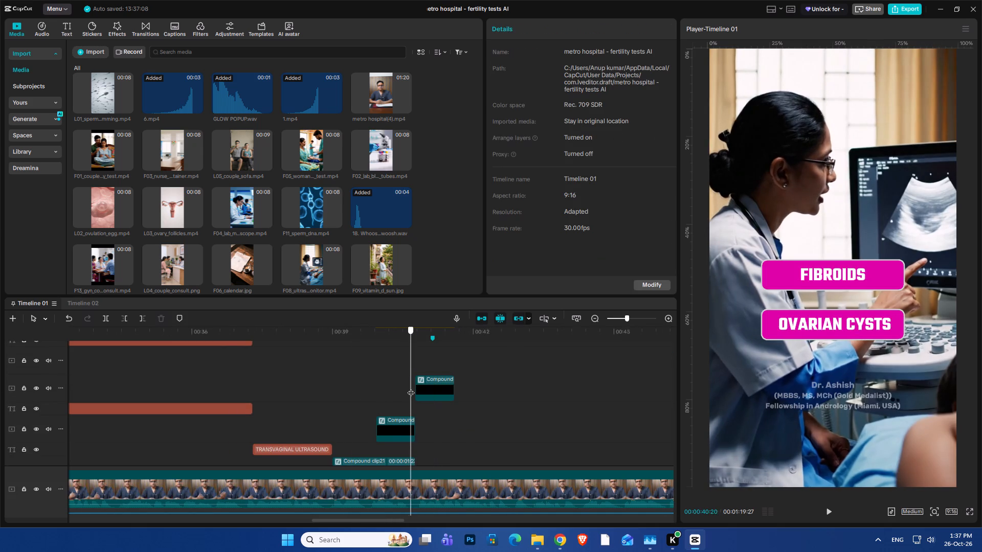
pyautogui.moveTo(411, 387); pyautogui.dragTo(413, 396)
pyautogui.scroll(20, 426, 418)
pyautogui.scroll(19, 426, 418)
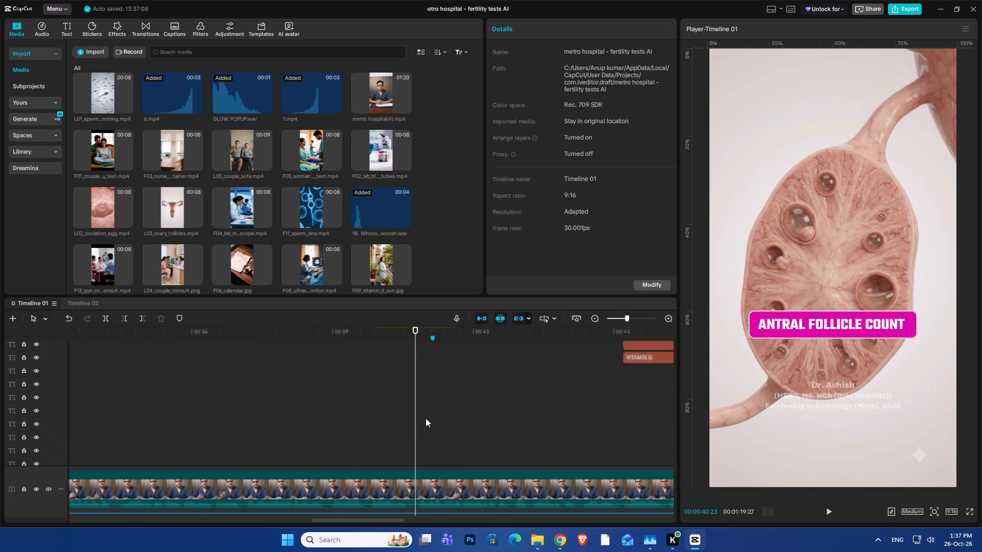
pyautogui.scroll(20, 426, 418)
pyautogui.scroll(4, 426, 418)
pyautogui.click(108, 378)
pyautogui.click(109, 375)
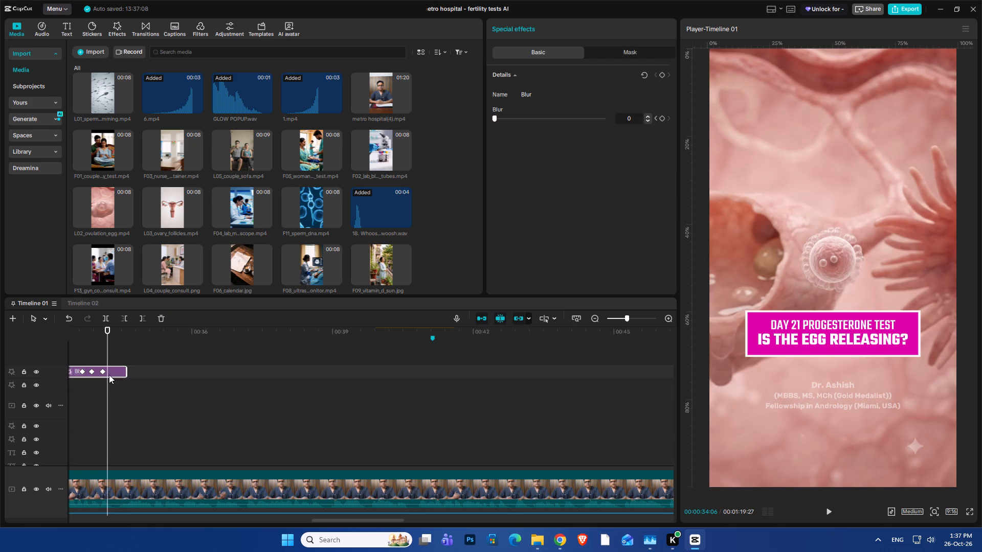
pyautogui.keyDown('alt'); pyautogui.moveTo(118, 370); pyautogui.dragTo(469, 363); pyautogui.keyUp('alt')
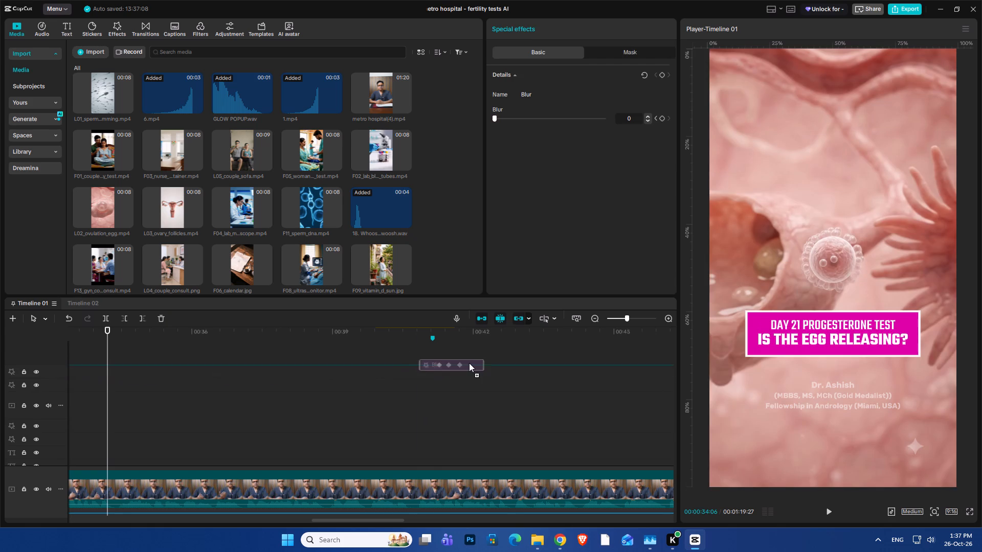
pyautogui.keyDown('alt'); pyautogui.moveTo(469, 363); pyautogui.dragTo(460, 360); pyautogui.keyUp('alt')
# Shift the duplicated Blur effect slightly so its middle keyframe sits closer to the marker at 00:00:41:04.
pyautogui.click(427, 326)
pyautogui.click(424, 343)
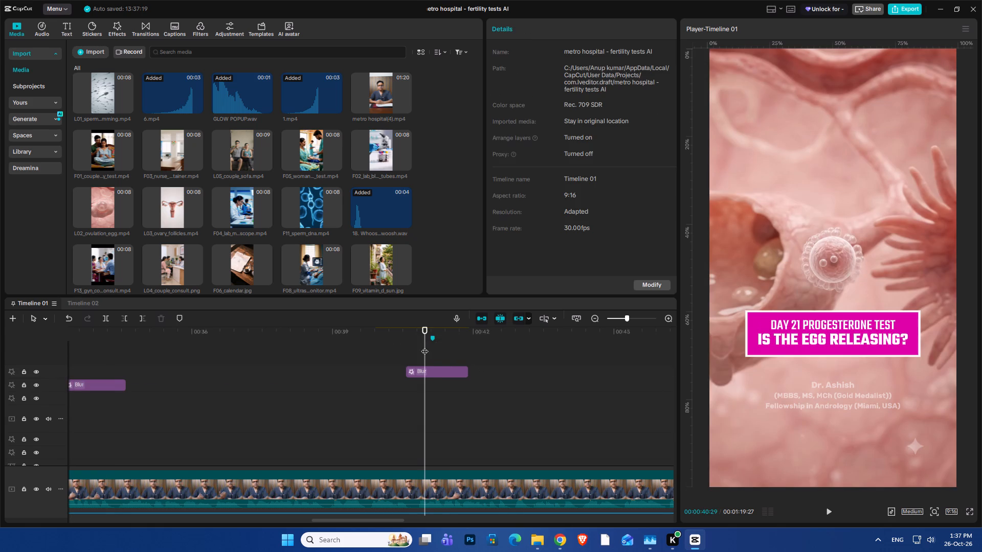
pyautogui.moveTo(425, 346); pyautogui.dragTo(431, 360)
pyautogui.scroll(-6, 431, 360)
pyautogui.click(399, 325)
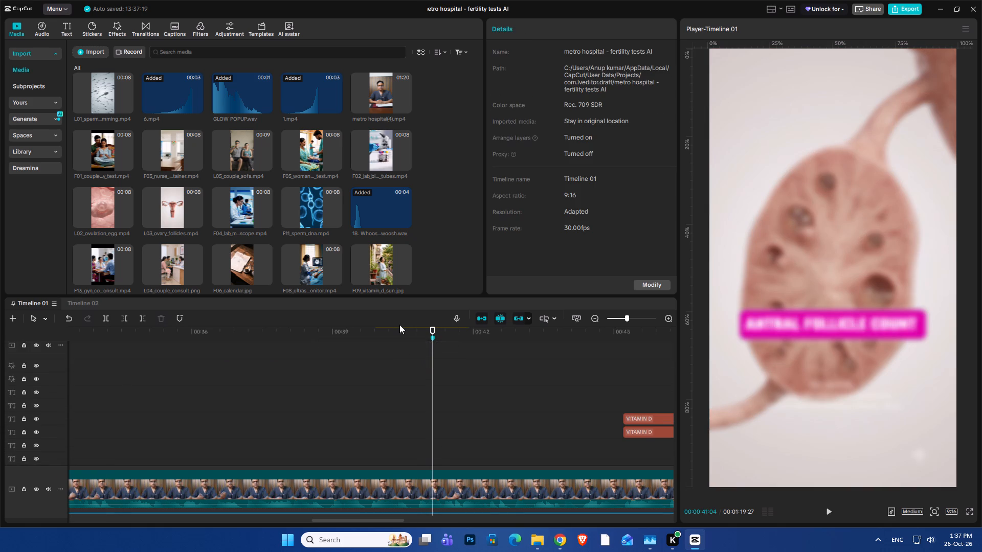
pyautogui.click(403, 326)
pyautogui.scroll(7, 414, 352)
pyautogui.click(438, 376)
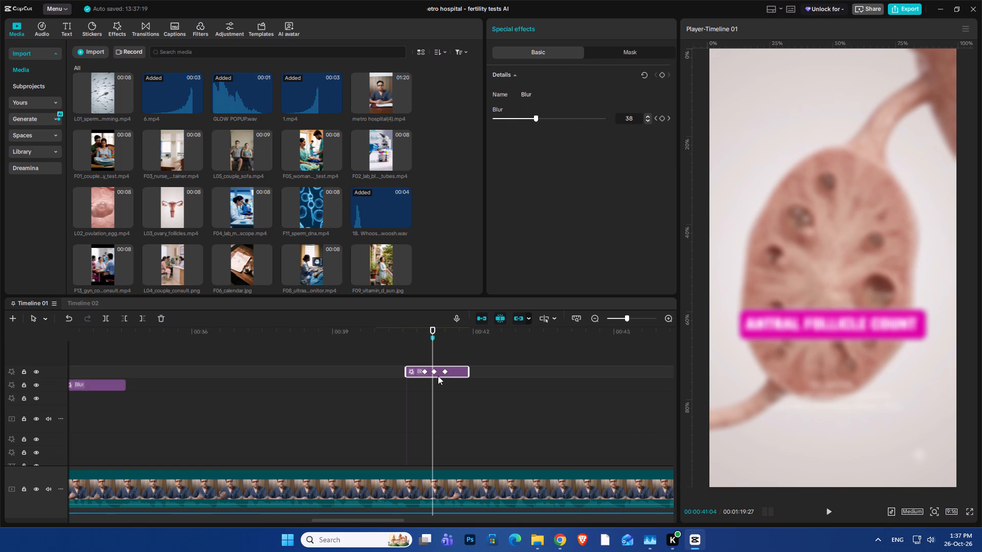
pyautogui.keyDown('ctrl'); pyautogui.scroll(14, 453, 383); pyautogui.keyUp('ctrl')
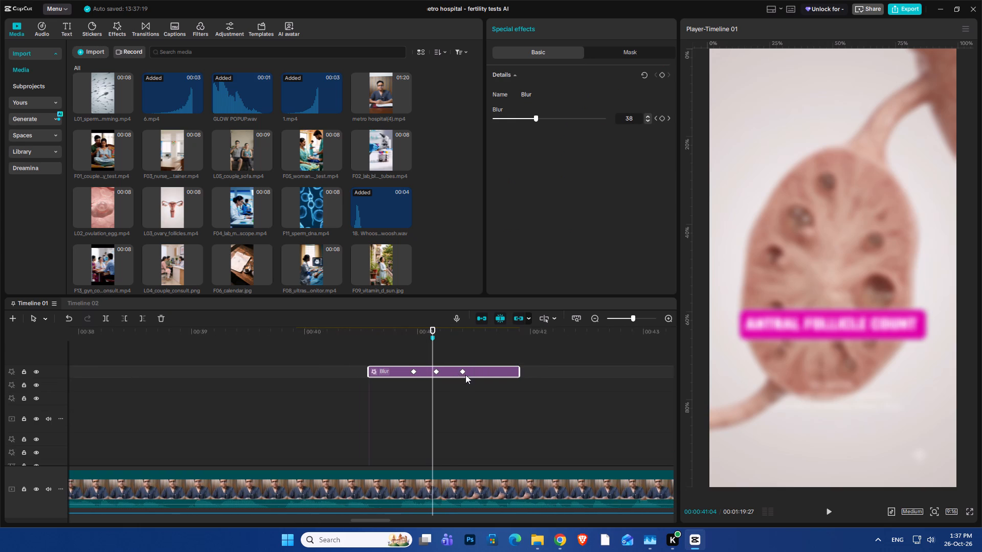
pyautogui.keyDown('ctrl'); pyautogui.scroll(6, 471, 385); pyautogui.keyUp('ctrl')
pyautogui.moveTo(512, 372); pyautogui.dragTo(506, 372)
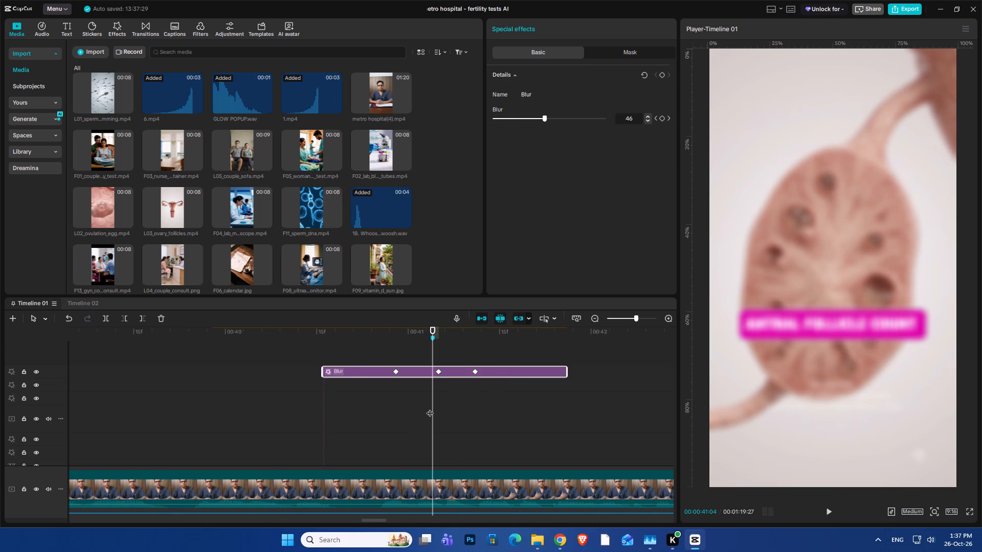
# Move the duplicated Blur effect earlier so its middle keyframe lines up with the ANTRAL FOLLICLE COUNT label's start at 00:00:40:23.
pyautogui.keyDown('ctrl'); pyautogui.scroll(-18, 430, 408); pyautogui.keyUp('ctrl')
pyautogui.scroll(-15, 428, 403)
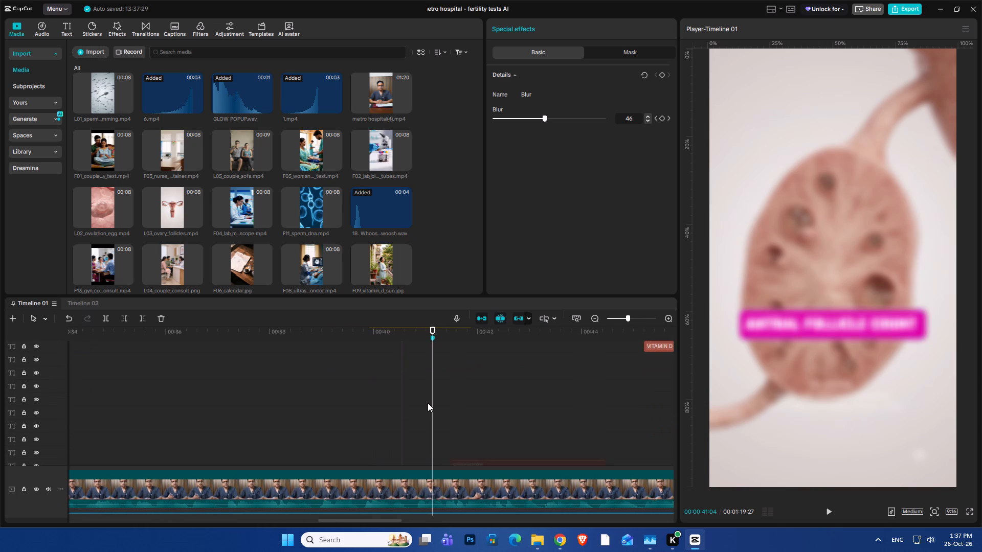
pyautogui.scroll(-5, 428, 403)
pyautogui.scroll(-20, 428, 403)
pyautogui.scroll(-8, 428, 403)
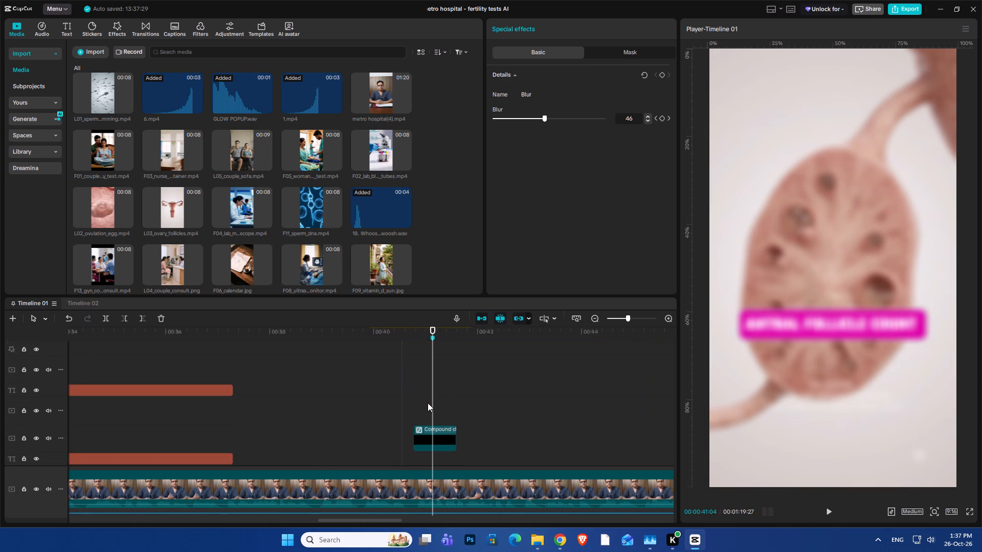
pyautogui.scroll(-14, 428, 403)
pyautogui.scroll(13, 428, 403)
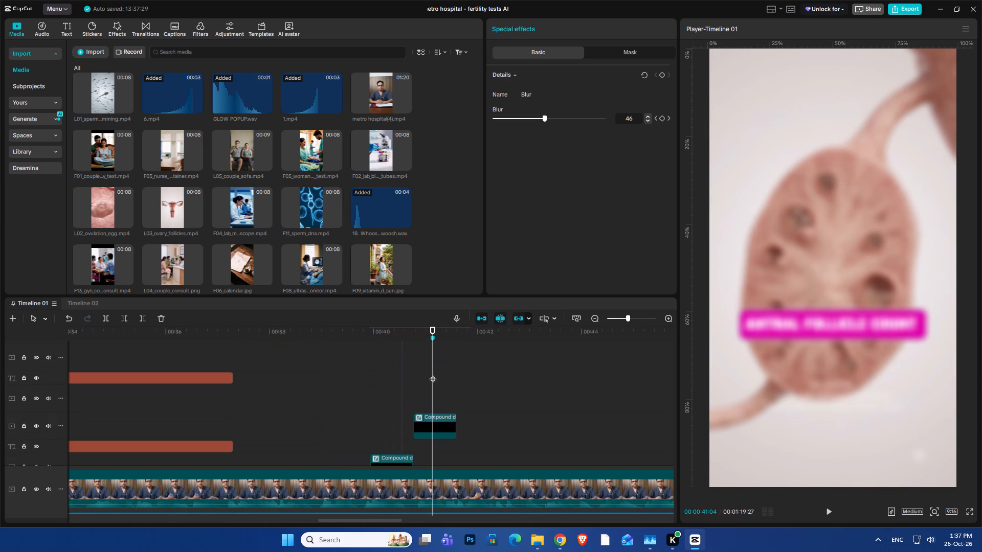
pyautogui.moveTo(433, 373); pyautogui.dragTo(416, 395)
pyautogui.scroll(14, 416, 395)
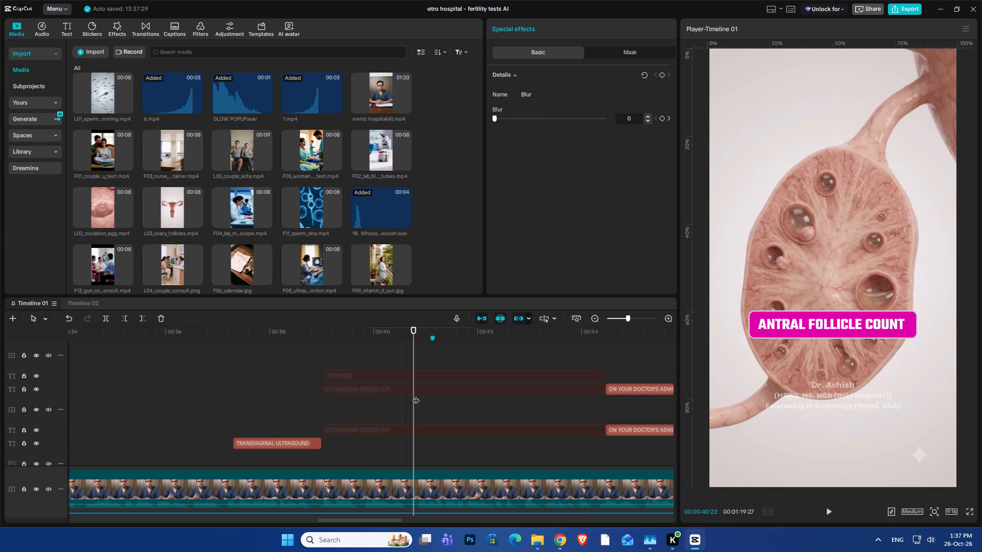
pyautogui.scroll(20, 416, 395)
pyautogui.scroll(20, 416, 395)
pyautogui.scroll(6, 416, 395)
pyautogui.keyDown('ctrl'); pyautogui.scroll(2, 416, 395); pyautogui.keyUp('ctrl')
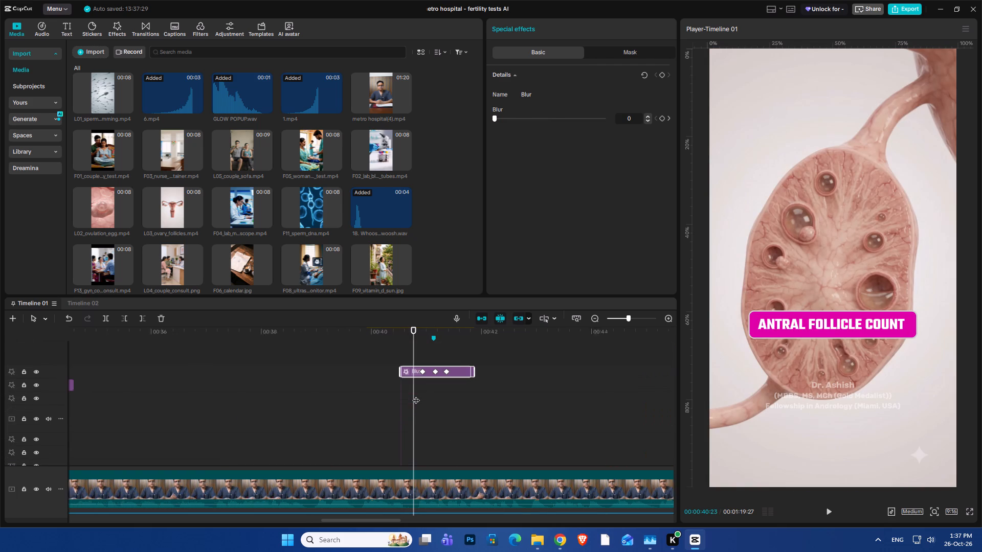
pyautogui.keyDown('ctrl'); pyautogui.scroll(12, 416, 395); pyautogui.keyUp('ctrl')
pyautogui.moveTo(514, 371); pyautogui.dragTo(466, 363)
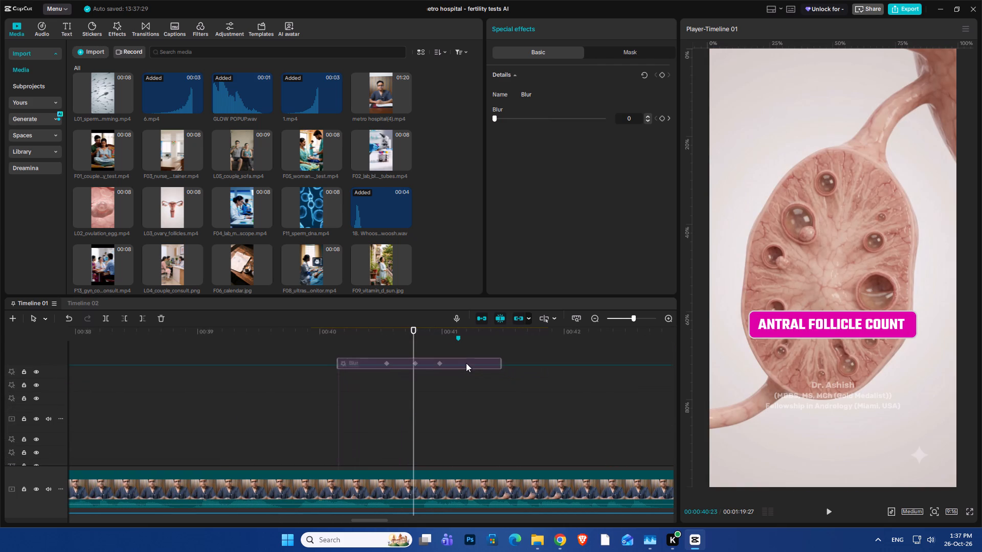
pyautogui.moveTo(466, 363); pyautogui.dragTo(464, 373)
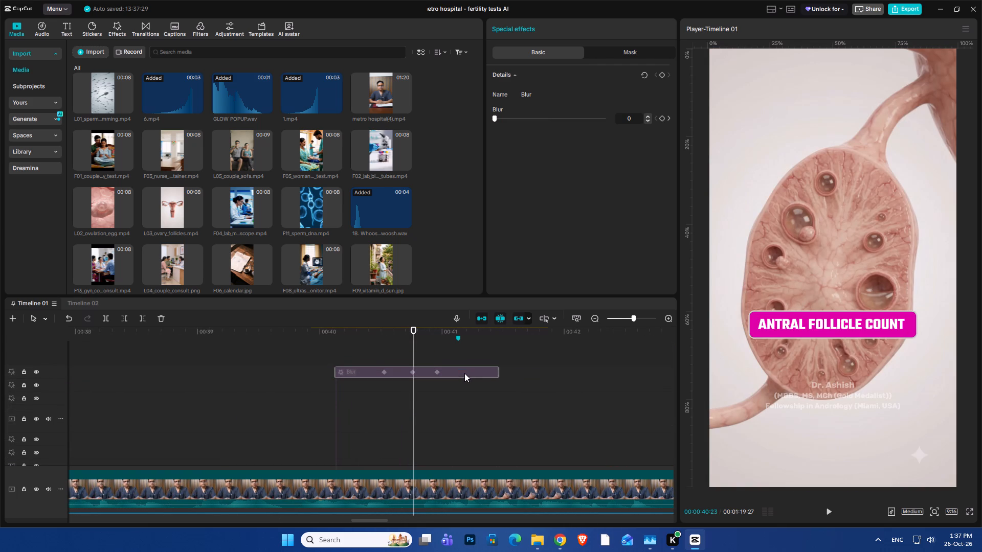
pyautogui.moveTo(464, 373); pyautogui.dragTo(464, 371)
# Play back the start of the ANTRAL FOLLICLE COUNT label to check the blur transition.
pyautogui.click(382, 354)
pyautogui.press('space')
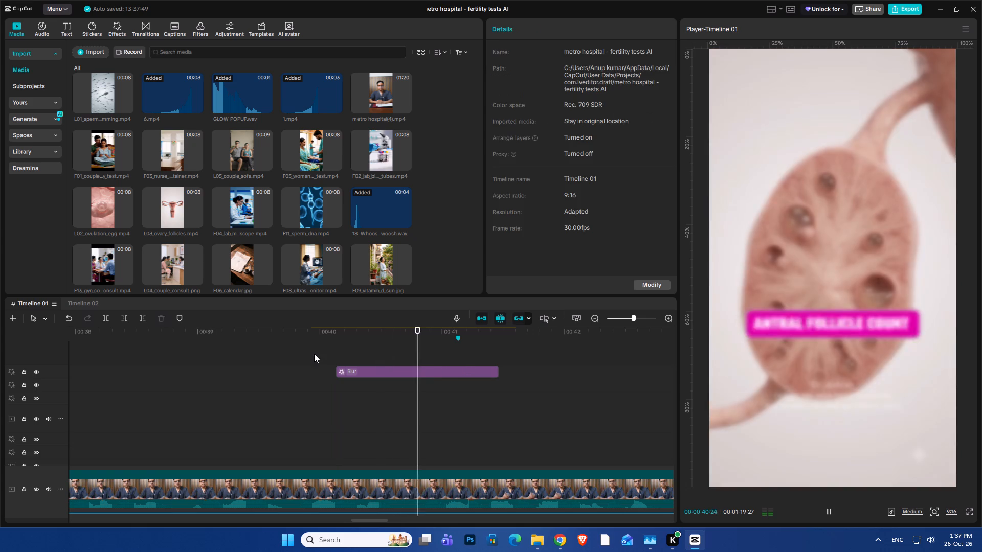
pyautogui.press('space')
pyautogui.keyDown('ctrl'); pyautogui.scroll(-9, 326, 360); pyautogui.keyUp('ctrl')
pyautogui.scroll(-3, 404, 377)
pyautogui.press('space')
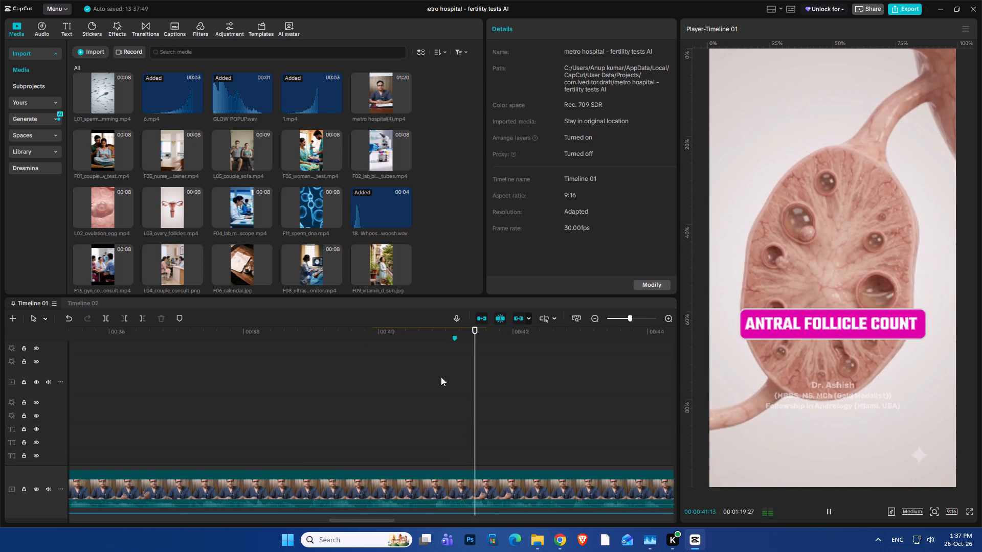
pyautogui.keyDown('ctrl'); pyautogui.scroll(-7, 441, 377); pyautogui.keyUp('ctrl')
pyautogui.press('space')
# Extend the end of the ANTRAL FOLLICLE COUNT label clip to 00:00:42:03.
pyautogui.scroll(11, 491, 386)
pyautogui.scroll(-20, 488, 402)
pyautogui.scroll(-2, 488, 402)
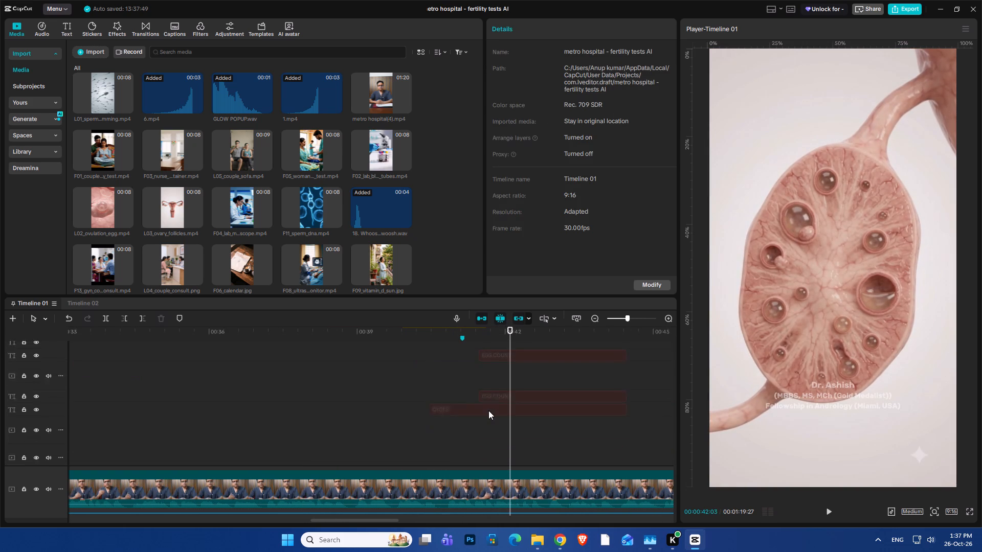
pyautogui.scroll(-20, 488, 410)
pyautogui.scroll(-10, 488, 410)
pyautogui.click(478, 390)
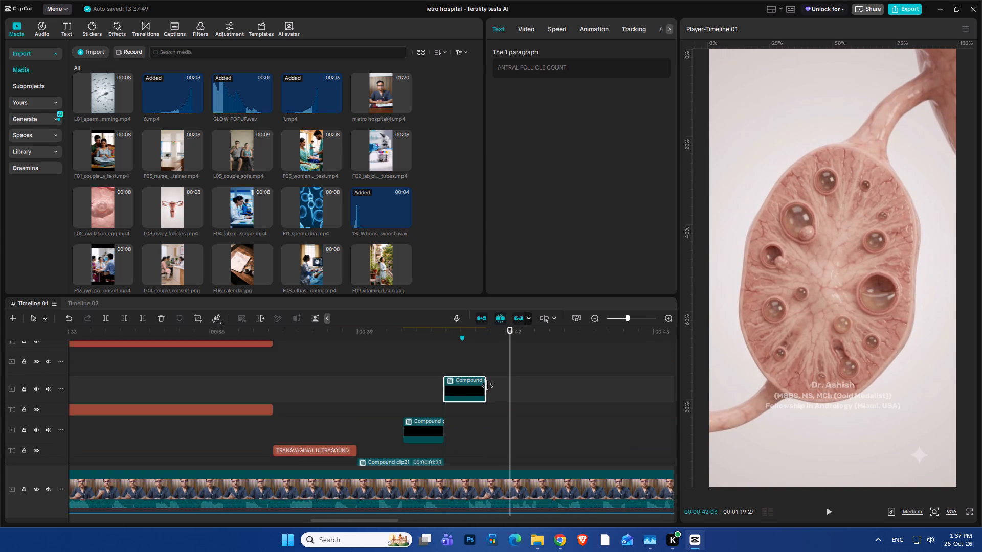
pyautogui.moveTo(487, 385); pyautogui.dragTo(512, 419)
# Play back the label and the L03_ovary_follicles.mp4 clip past its end to check how long the label should last.
pyautogui.keyDown('ctrl'); pyautogui.scroll(-8, 511, 415); pyautogui.keyUp('ctrl')
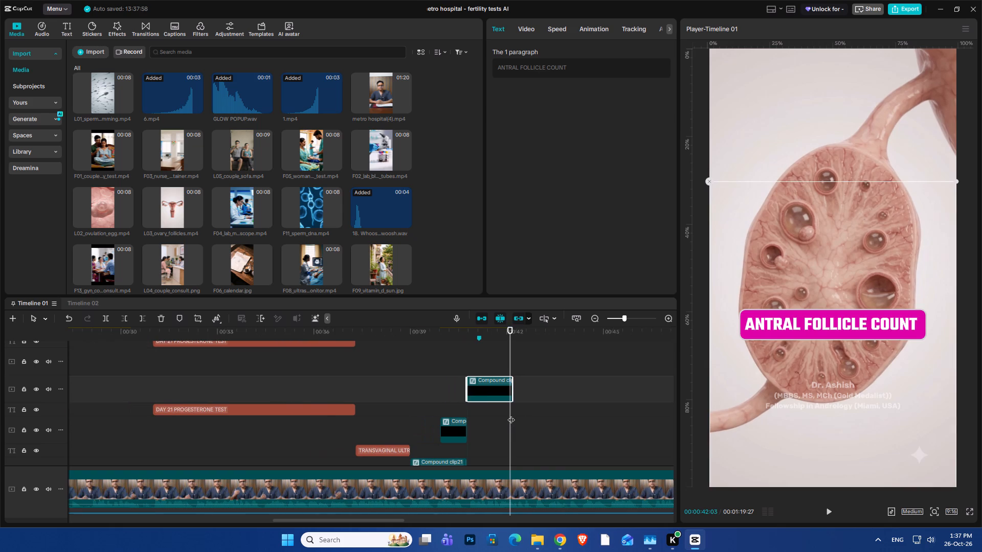
pyautogui.click(476, 354)
pyautogui.press('space')
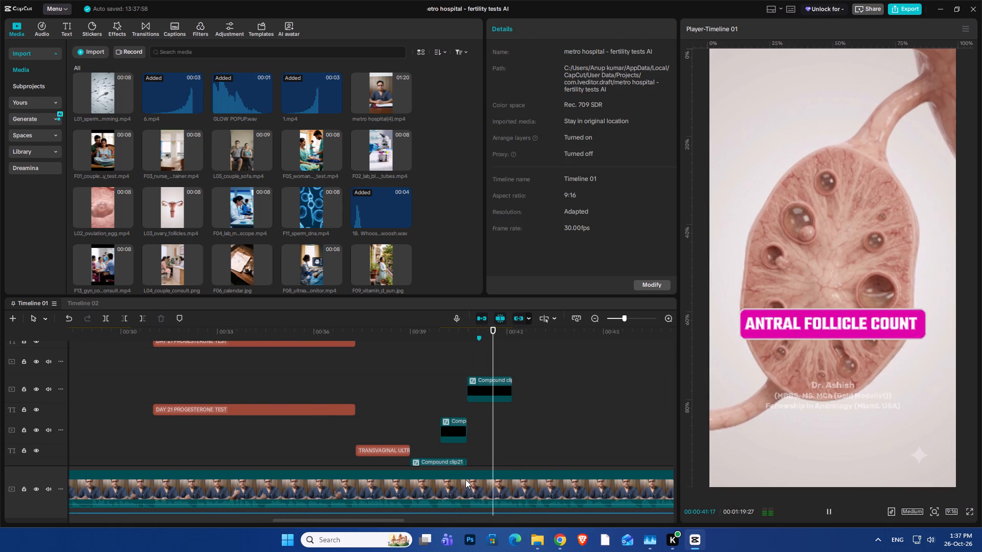
pyautogui.press('space')
pyautogui.scroll(-4, 527, 413)
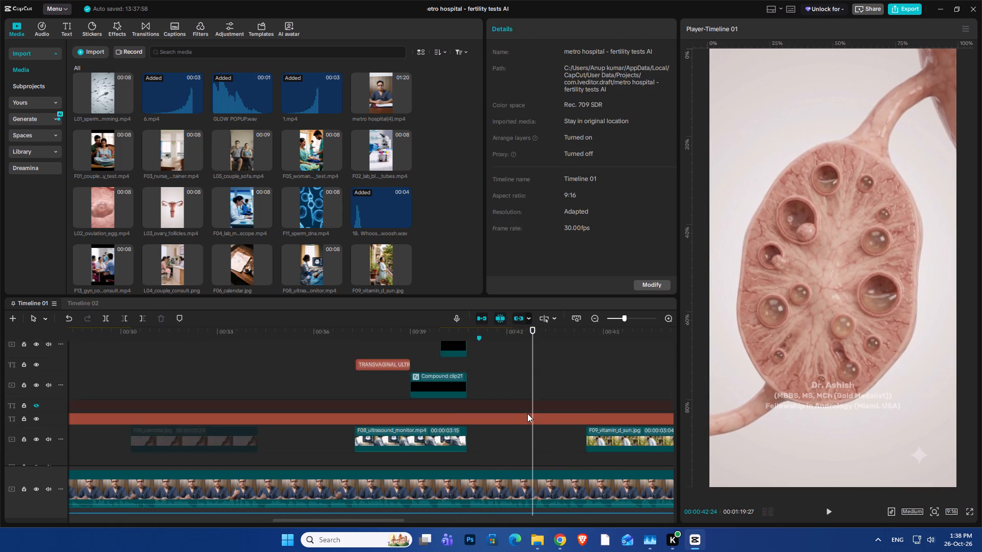
pyautogui.scroll(-8, 527, 413)
pyautogui.press('space')
pyautogui.scroll(-9, 528, 415)
pyautogui.press('space')
pyautogui.press('space')
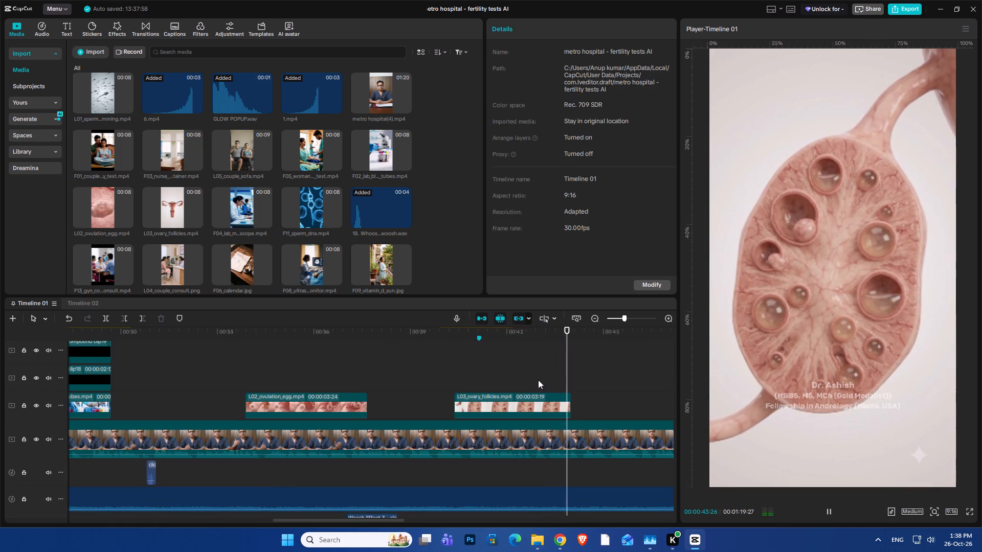
pyautogui.press('space')
pyautogui.click(524, 376)
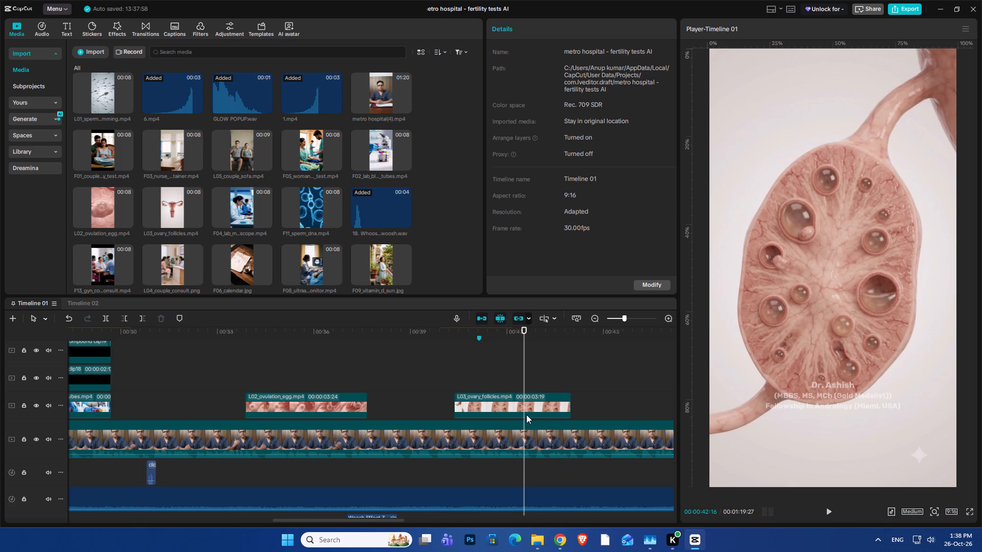
pyautogui.click(538, 361)
pyautogui.click(517, 363)
pyautogui.press('space')
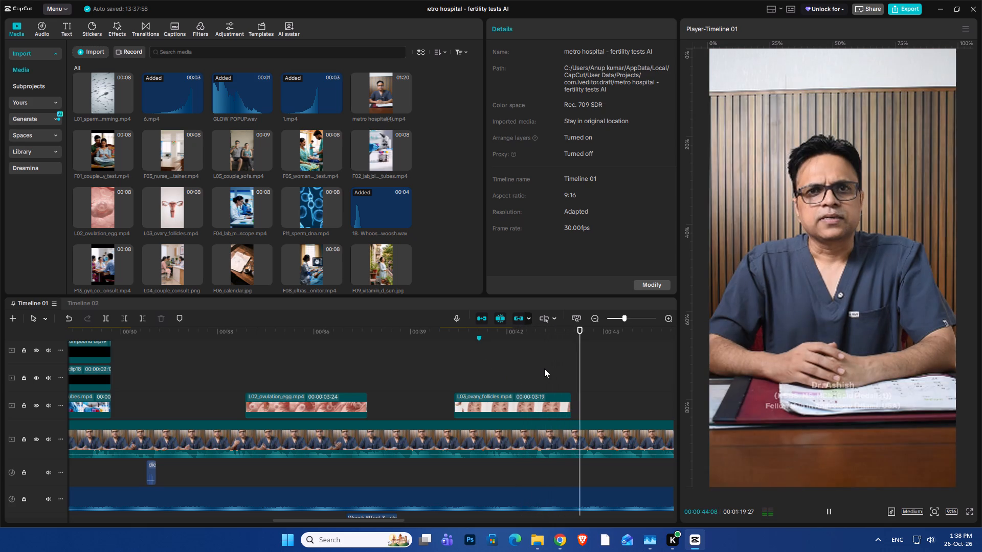
pyautogui.press('space')
# Extend the end of the ANTRAL FOLLICLE COUNT label clip to 00:00:44:00, where the ovary follicles clip ends.
pyautogui.moveTo(586, 365); pyautogui.dragTo(570, 379)
pyautogui.scroll(7, 570, 386)
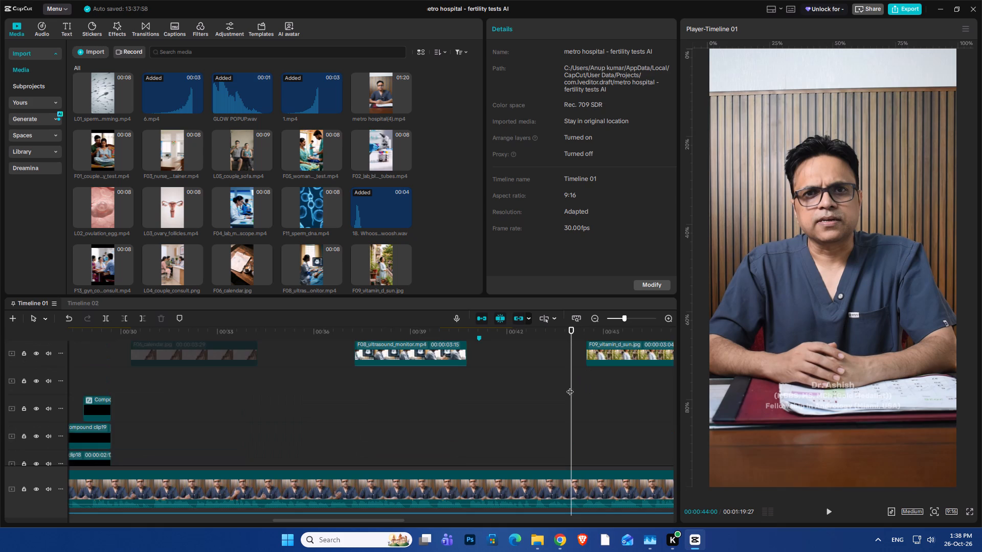
pyautogui.scroll(16, 570, 386)
pyautogui.scroll(7, 567, 387)
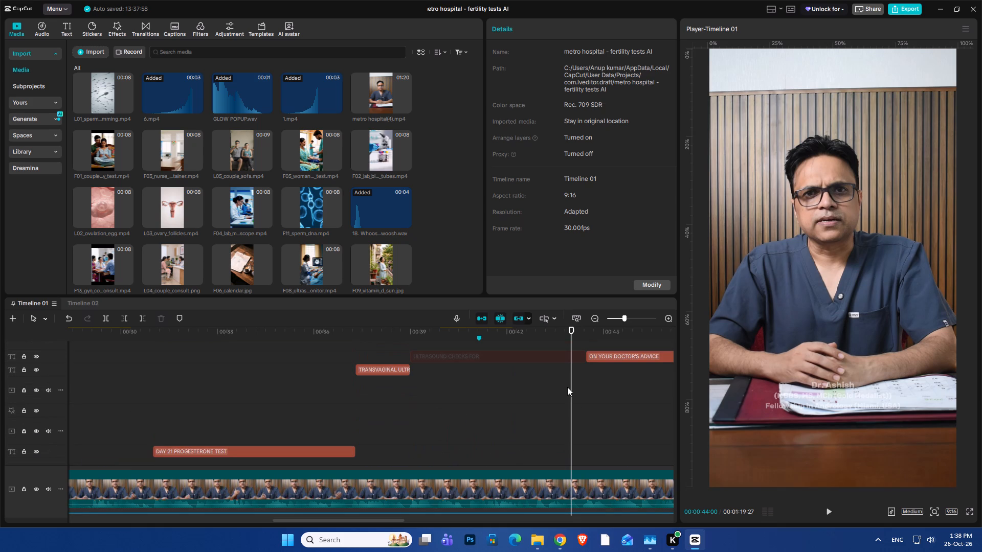
pyautogui.scroll(19, 567, 387)
pyautogui.scroll(3, 567, 387)
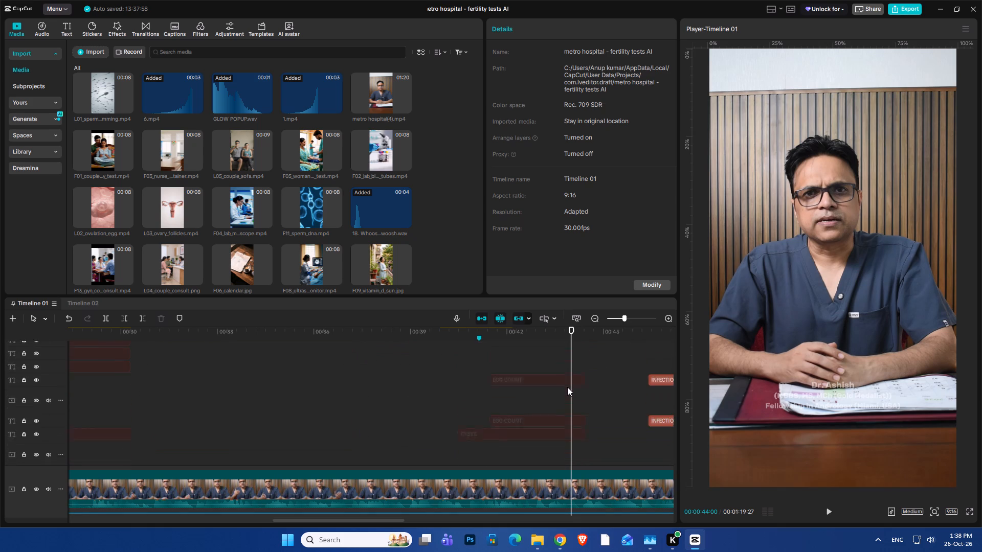
pyautogui.scroll(18, 567, 387)
pyautogui.scroll(9, 567, 387)
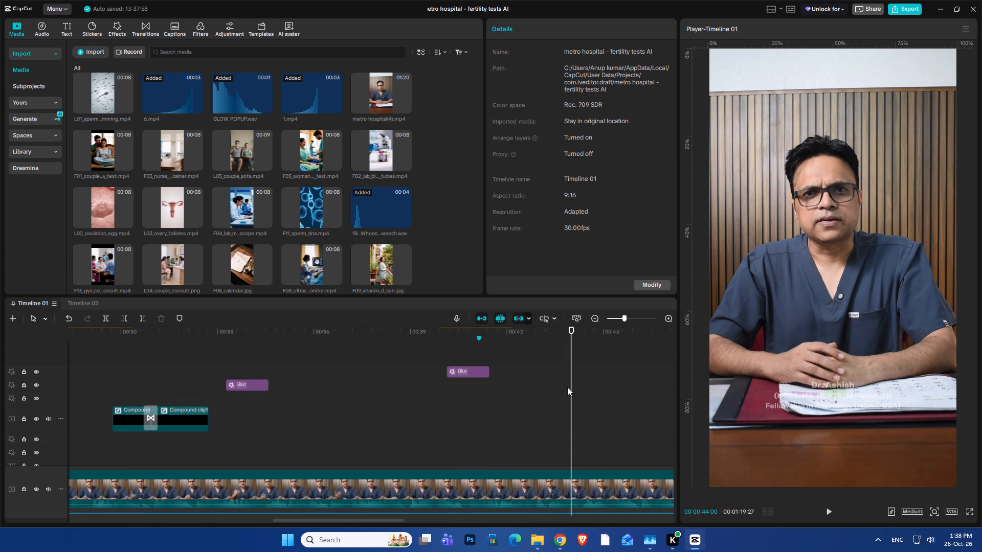
pyautogui.scroll(-20, 567, 387)
pyautogui.scroll(-20, 567, 387)
pyautogui.scroll(-3, 567, 387)
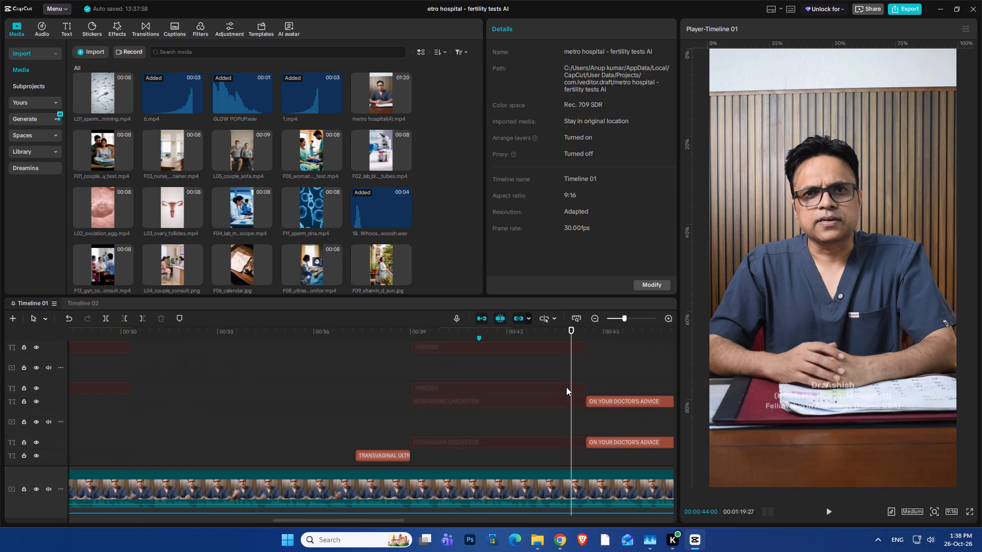
pyautogui.scroll(-14, 566, 387)
pyautogui.scroll(3, 562, 385)
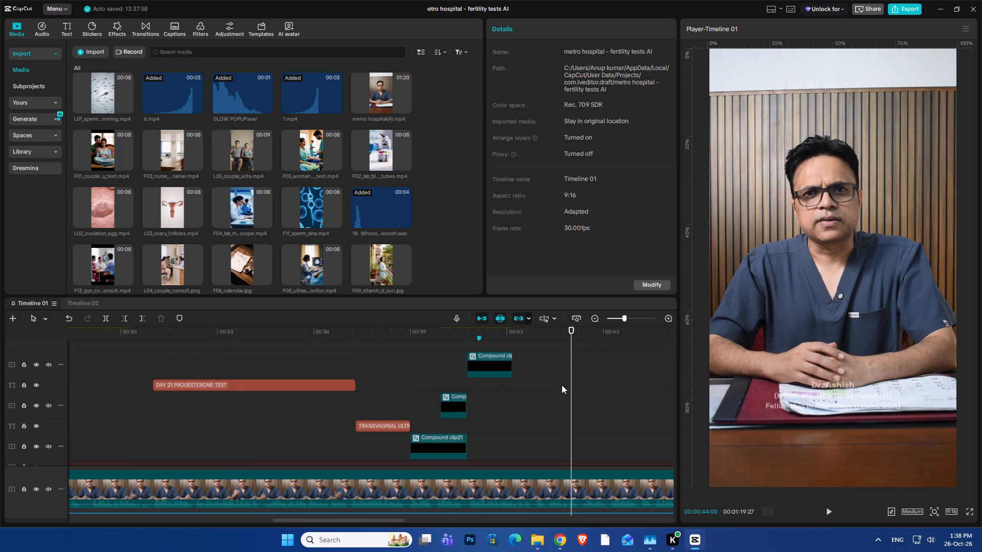
pyautogui.scroll(1, 562, 385)
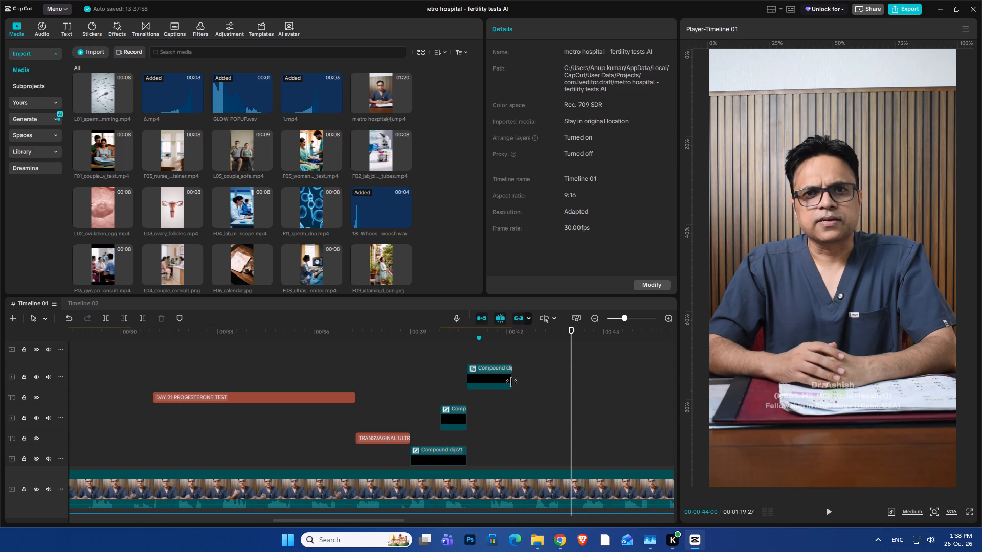
pyautogui.moveTo(511, 382); pyautogui.dragTo(569, 400)
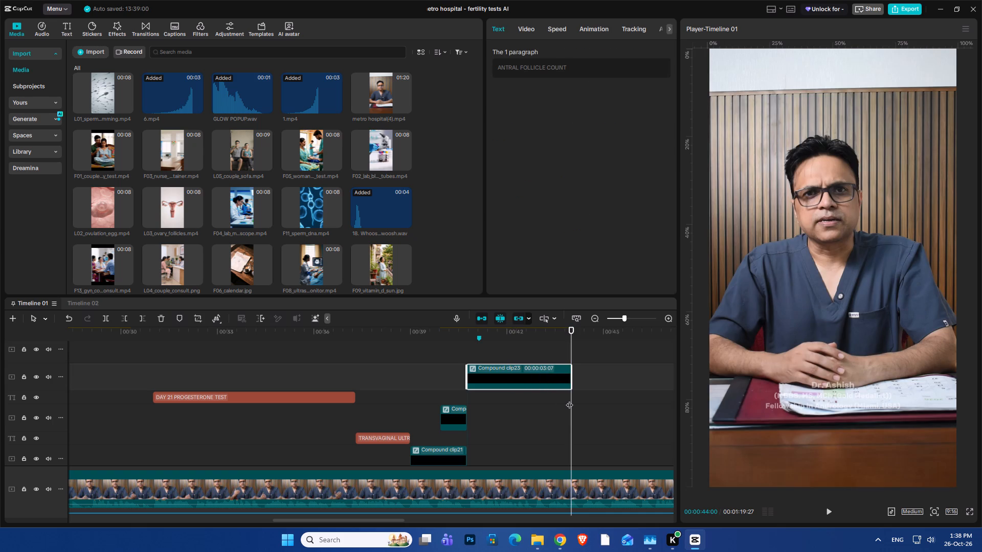
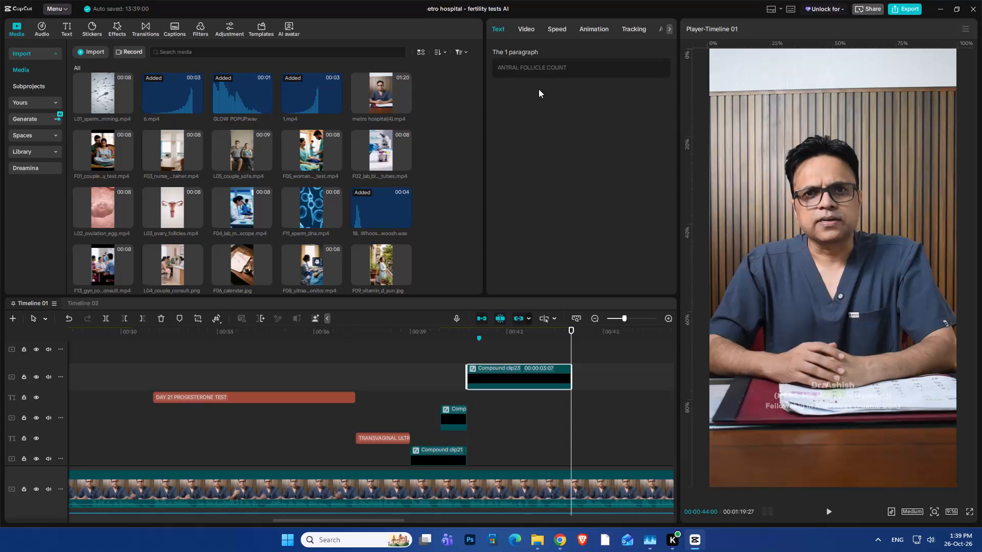
# Play back the video from the end of the ANTRAL FOLLICLE COUNT label through the VITAMIN D section.
pyautogui.scroll(-11, 538, 377)
pyautogui.scroll(7, 514, 384)
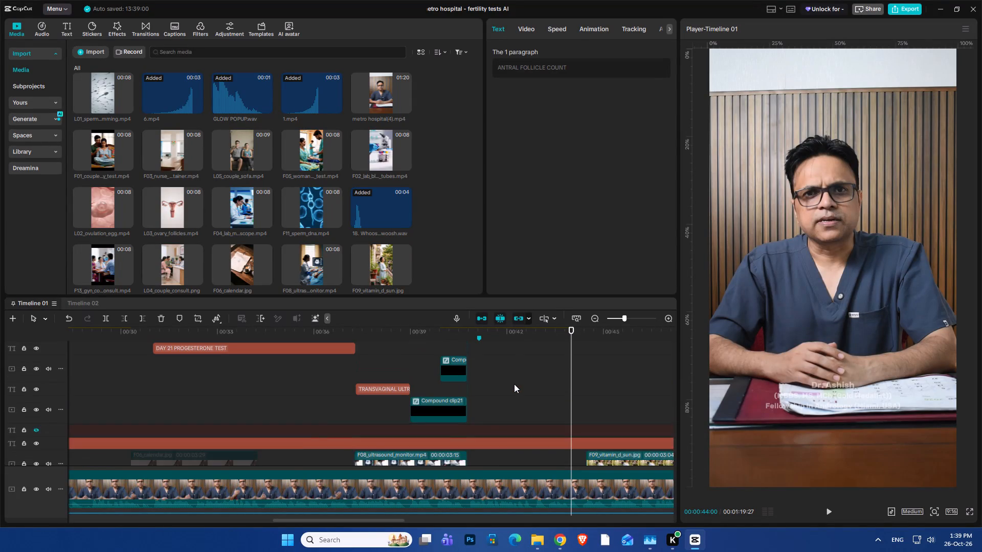
pyautogui.scroll(7, 512, 378)
pyautogui.click(504, 356)
pyautogui.press('space')
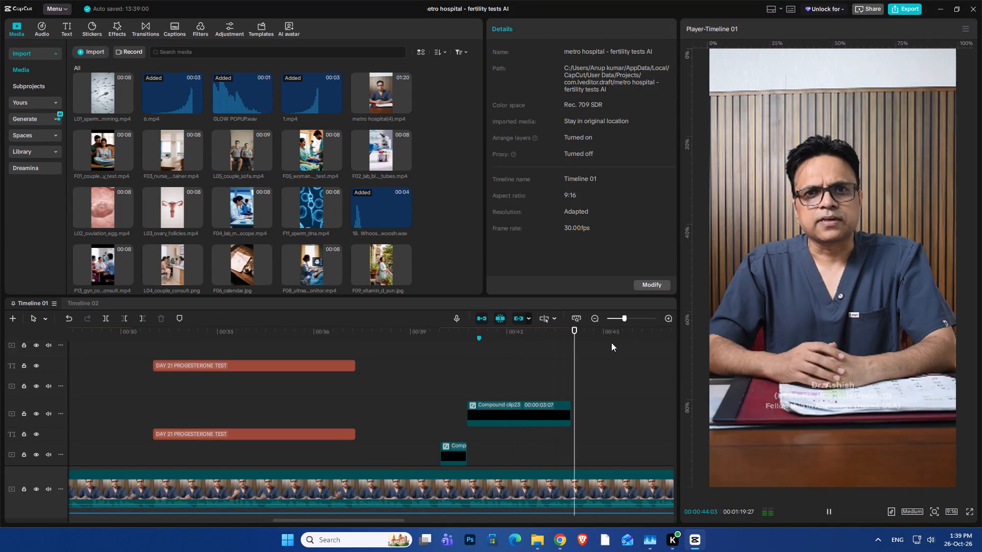
pyautogui.press('space')
pyautogui.scroll(-20, 612, 357)
pyautogui.scroll(-1, 612, 357)
pyautogui.press('space')
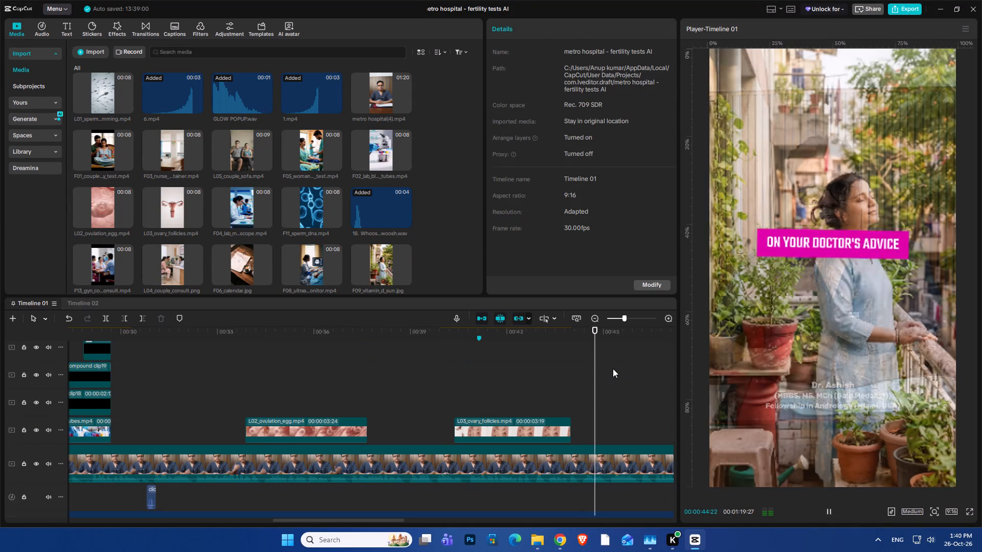
pyautogui.press('space')
pyautogui.press('space')
pyautogui.keyDown('ctrl'); pyautogui.scroll(3, 582, 373); pyautogui.keyUp('ctrl')
pyautogui.press('space')
# Disable both ON YOUR DOCTOR'S ADVICE text clips over the F09_vitamin_d_sun.jpg clip.
pyautogui.scroll(4, 583, 388)
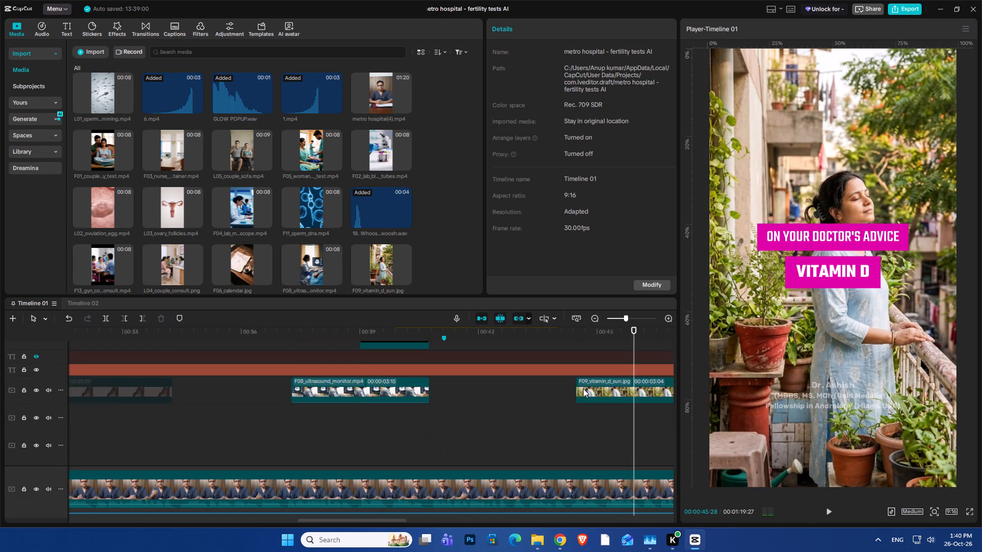
pyautogui.scroll(7, 583, 388)
pyautogui.keyDown('ctrl'); pyautogui.scroll(3, 583, 388); pyautogui.keyUp('ctrl')
pyautogui.scroll(4, 583, 388)
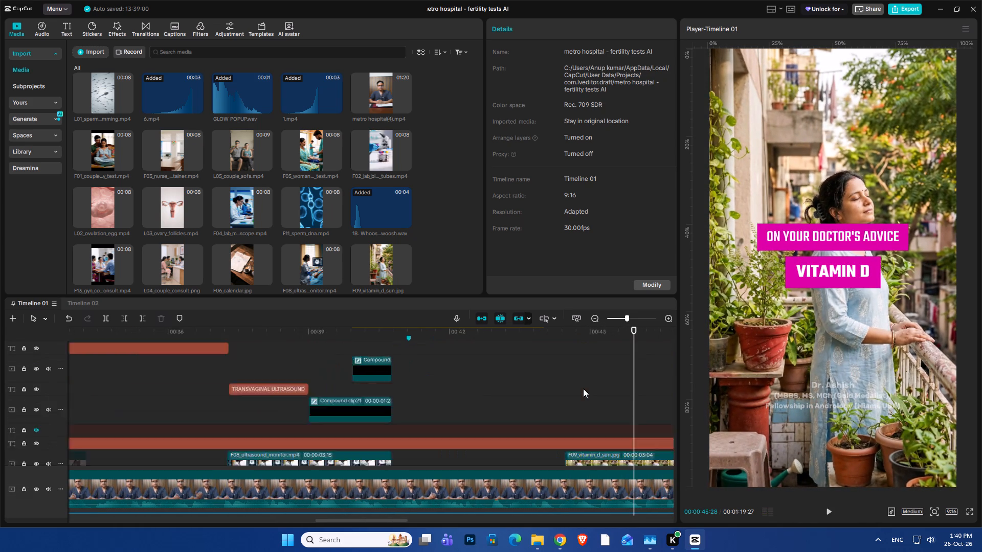
pyautogui.scroll(4, 583, 388)
pyautogui.scroll(7, 459, 498)
pyautogui.scroll(9, 594, 435)
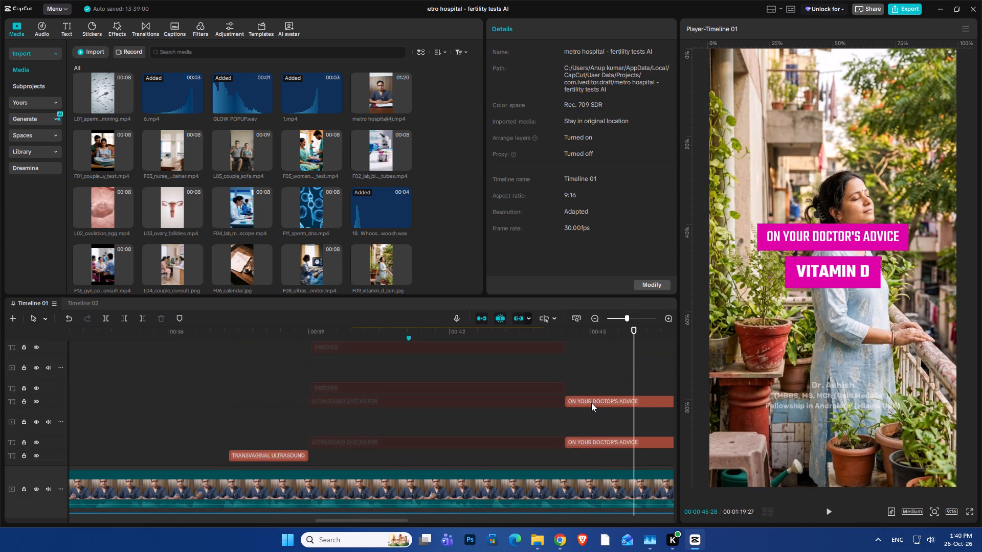
pyautogui.click(591, 403)
pyautogui.moveTo(613, 367); pyautogui.dragTo(618, 450)
pyautogui.hotkey('shift', 'e')
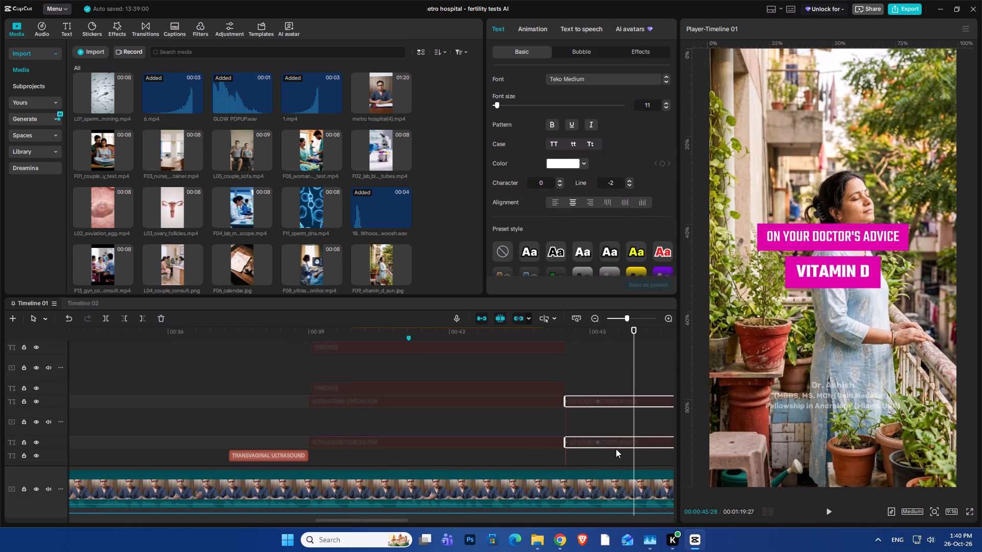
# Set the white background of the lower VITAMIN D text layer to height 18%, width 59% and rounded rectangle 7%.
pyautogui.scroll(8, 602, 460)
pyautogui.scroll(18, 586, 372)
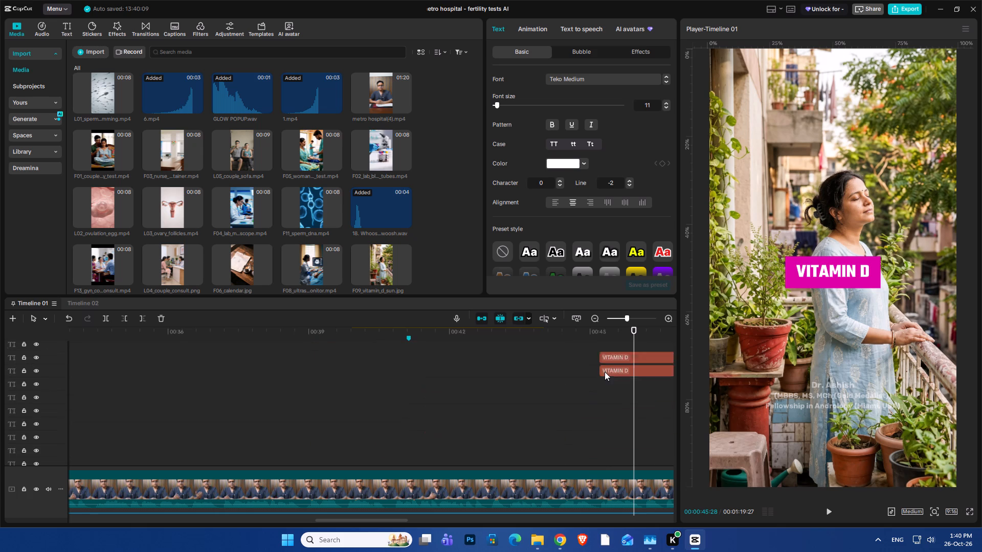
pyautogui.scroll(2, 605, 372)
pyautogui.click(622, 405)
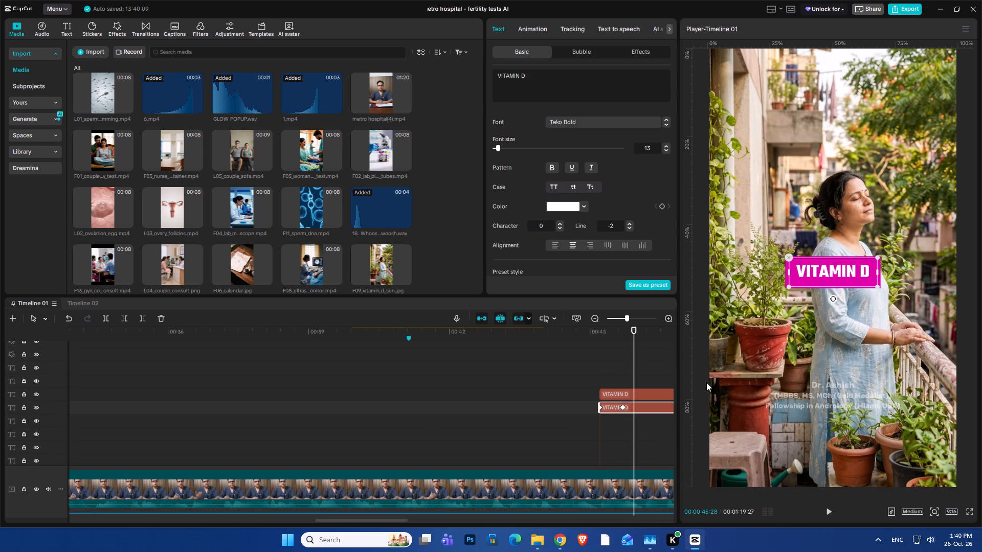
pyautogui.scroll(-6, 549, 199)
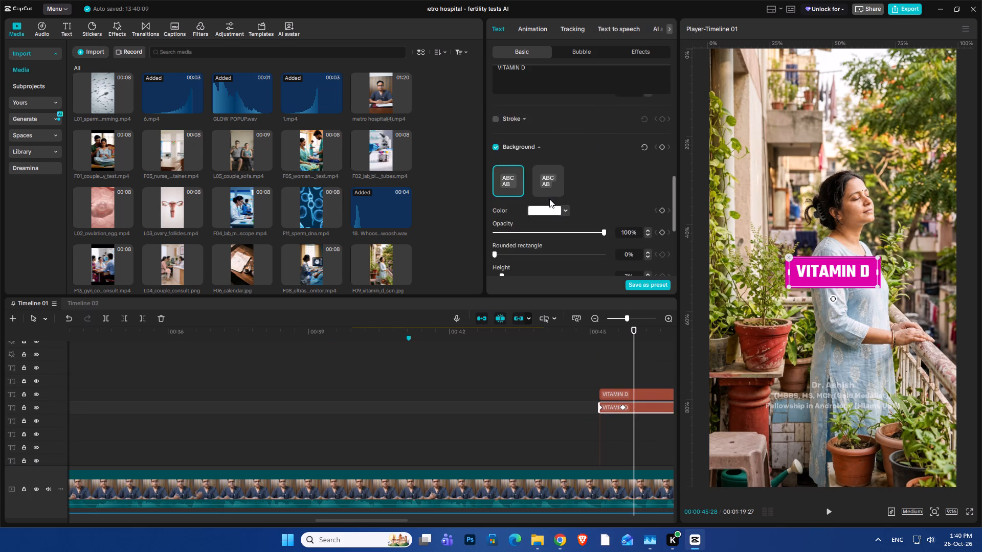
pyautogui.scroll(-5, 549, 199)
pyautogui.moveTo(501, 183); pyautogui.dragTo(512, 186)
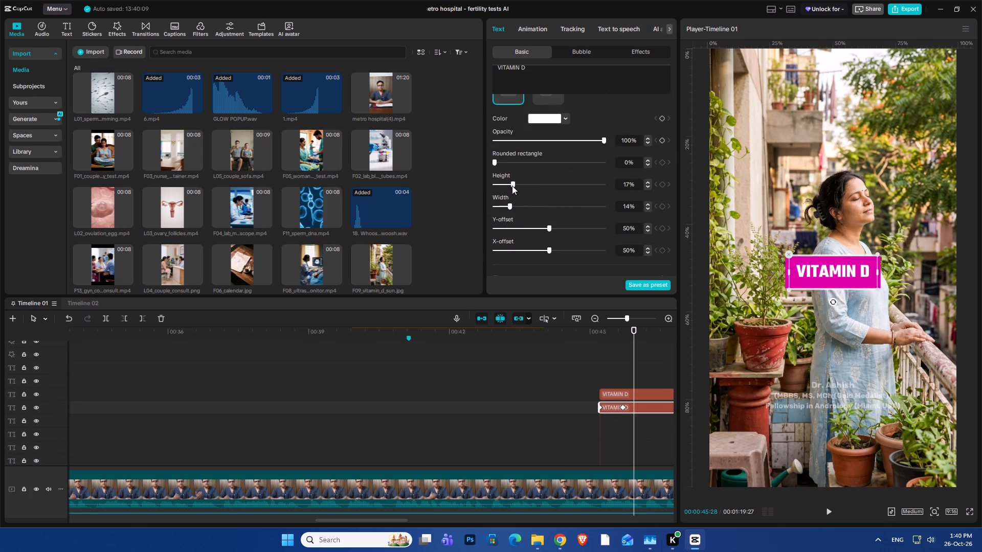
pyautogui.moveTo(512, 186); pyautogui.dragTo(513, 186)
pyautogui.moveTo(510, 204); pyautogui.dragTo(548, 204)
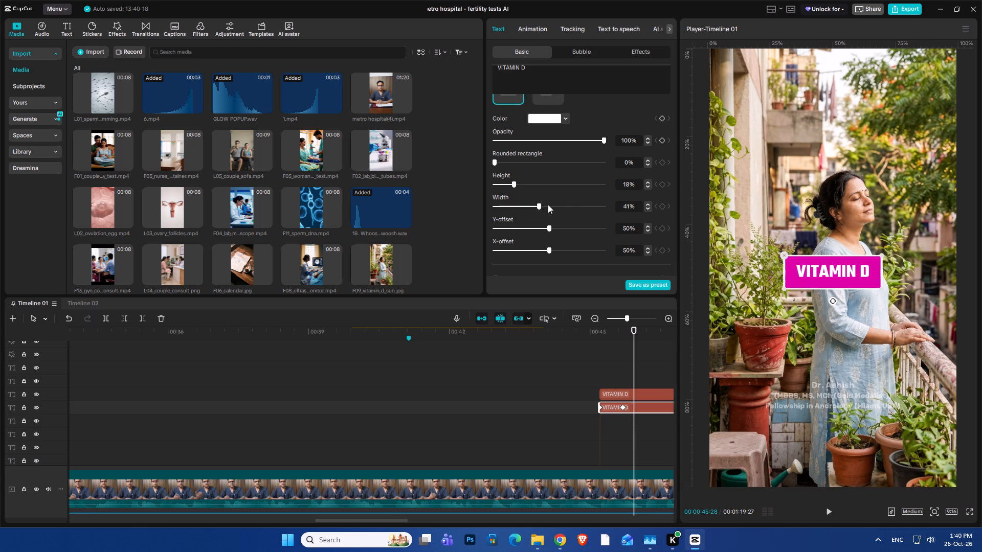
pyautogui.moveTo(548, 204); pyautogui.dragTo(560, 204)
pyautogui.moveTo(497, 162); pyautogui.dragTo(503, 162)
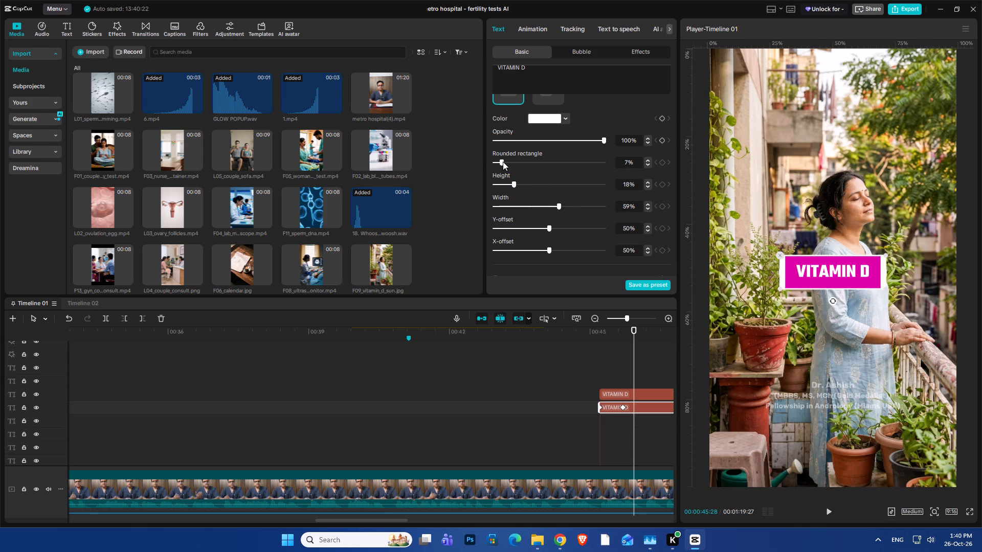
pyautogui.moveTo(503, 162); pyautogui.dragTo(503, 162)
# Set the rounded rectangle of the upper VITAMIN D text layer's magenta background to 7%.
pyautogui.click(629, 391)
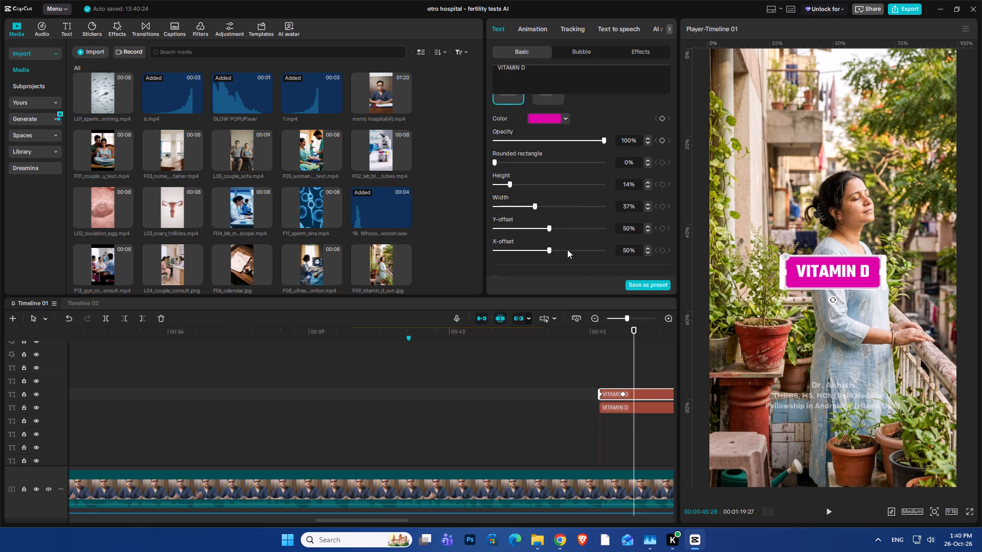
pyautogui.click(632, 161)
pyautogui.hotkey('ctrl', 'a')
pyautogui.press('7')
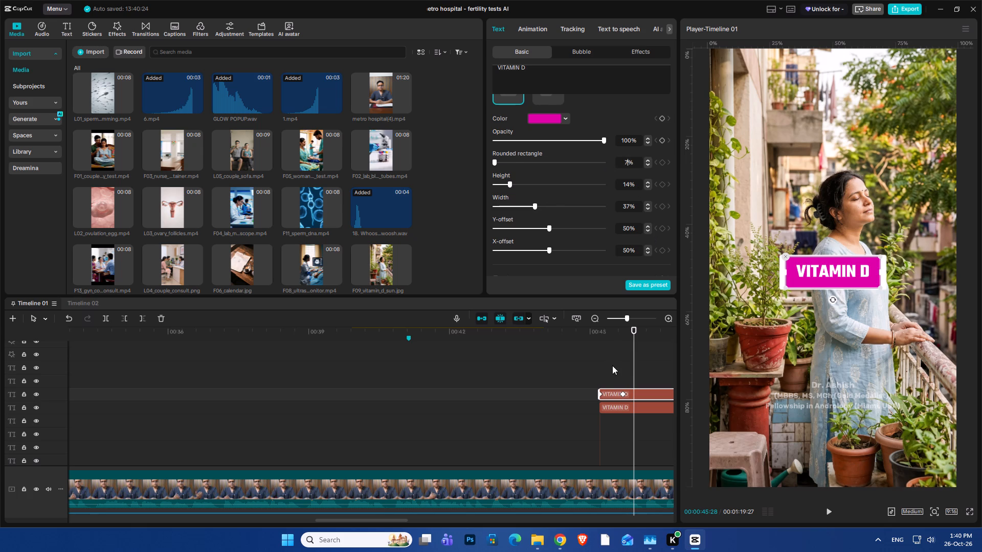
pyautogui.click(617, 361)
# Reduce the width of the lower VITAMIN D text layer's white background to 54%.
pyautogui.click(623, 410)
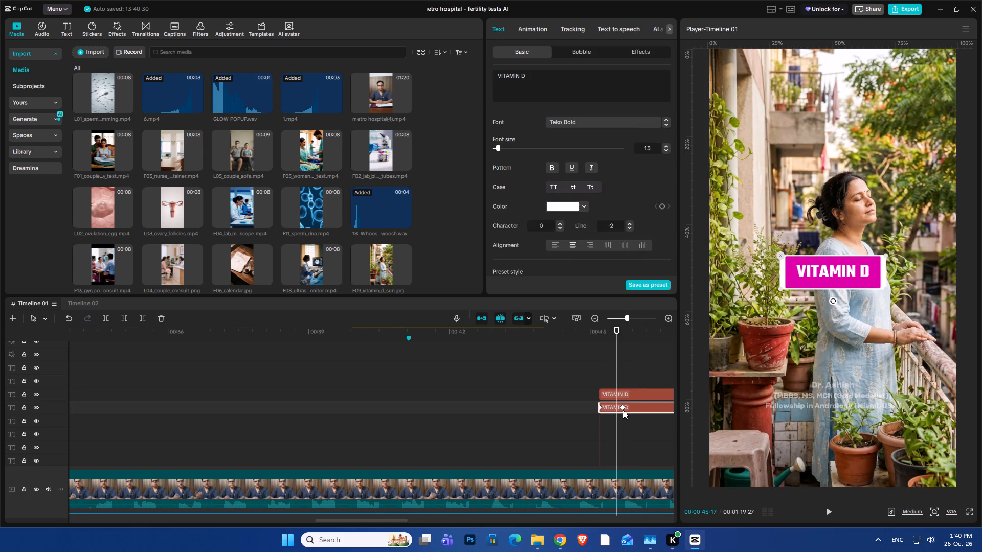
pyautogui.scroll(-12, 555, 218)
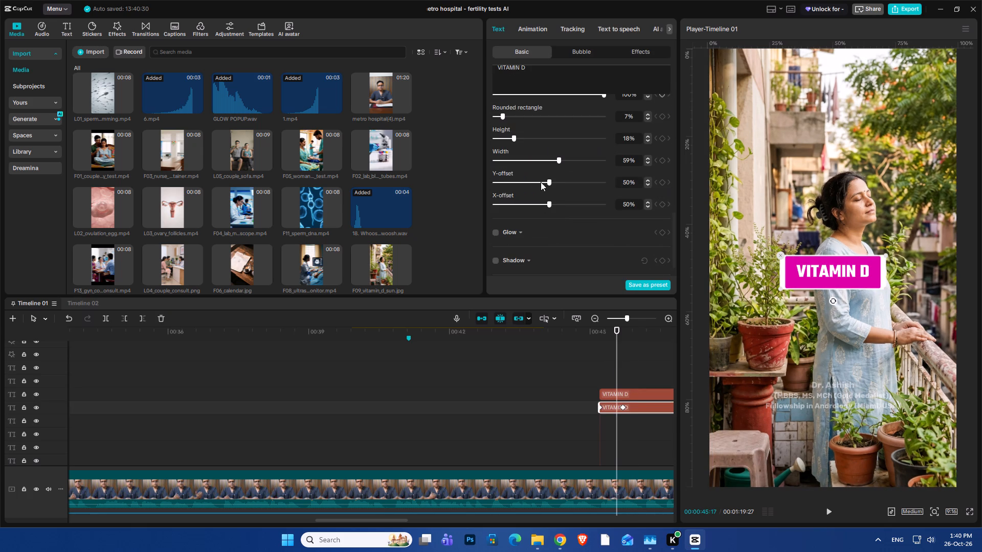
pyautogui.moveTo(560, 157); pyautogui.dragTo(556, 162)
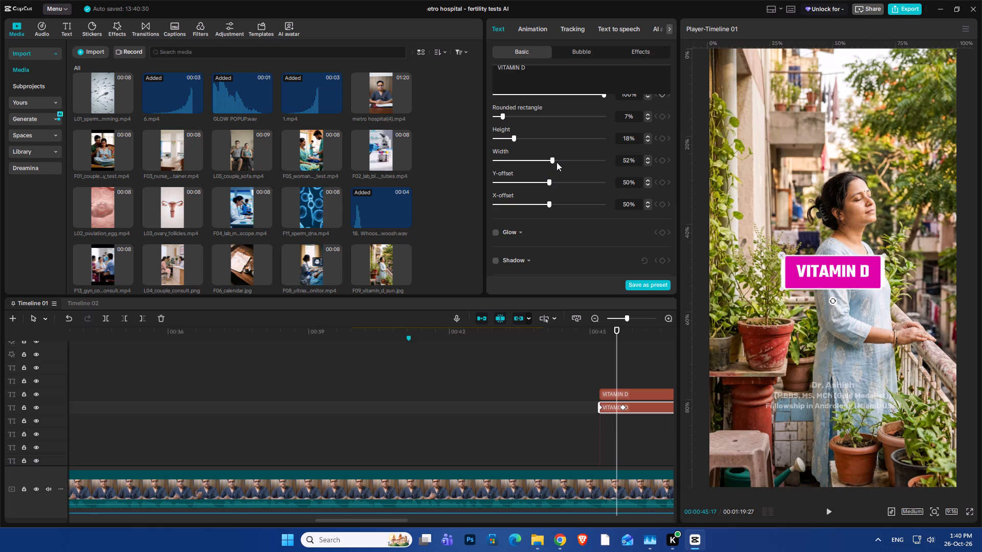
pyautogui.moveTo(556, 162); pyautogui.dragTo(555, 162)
# Set the magenta background of the upper VITAMIN D text layer to width 72%, height 10% and rounded rectangle 10%.
pyautogui.click(636, 396)
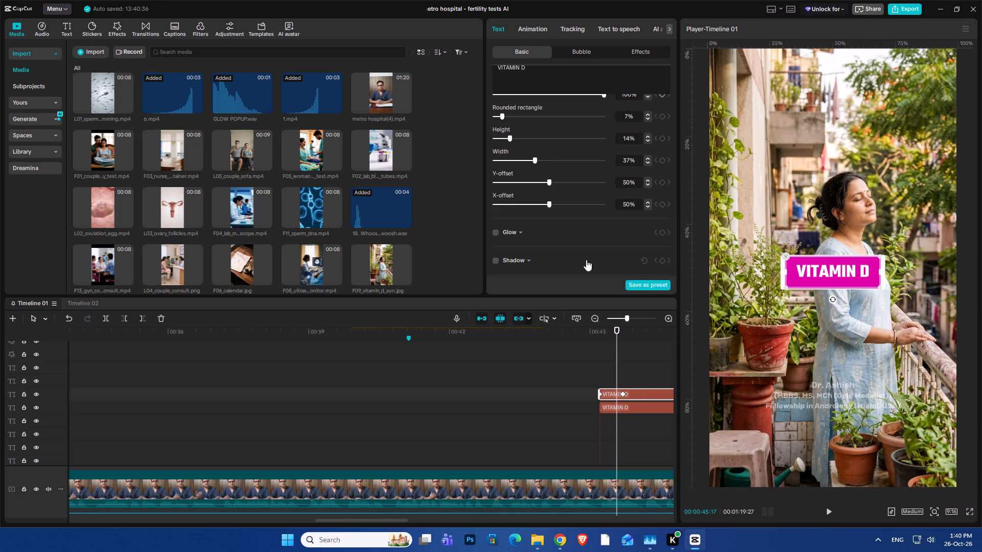
pyautogui.moveTo(533, 158); pyautogui.dragTo(541, 161)
pyautogui.moveTo(541, 161); pyautogui.dragTo(574, 152)
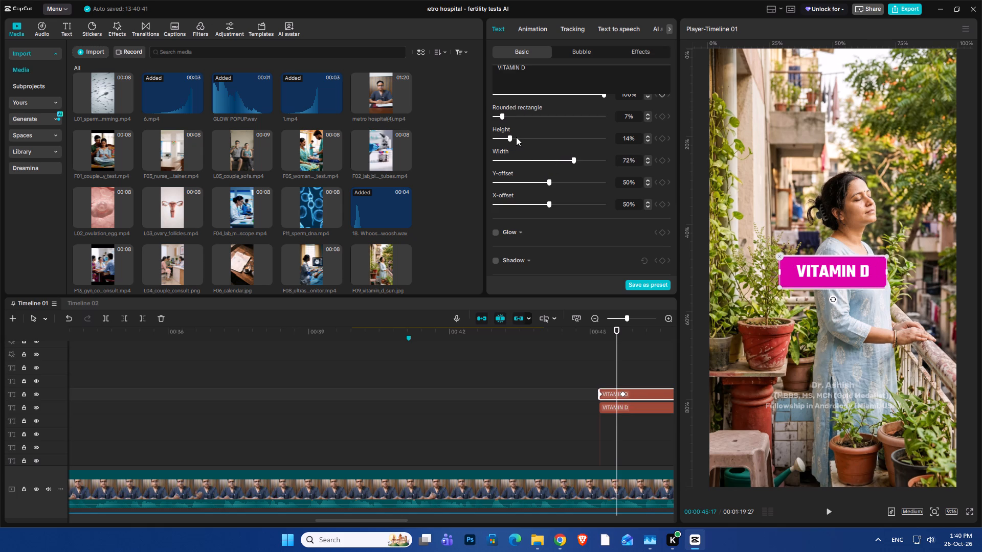
pyautogui.moveTo(512, 137); pyautogui.dragTo(506, 151)
pyautogui.click(624, 114)
pyautogui.scroll(3, 624, 114)
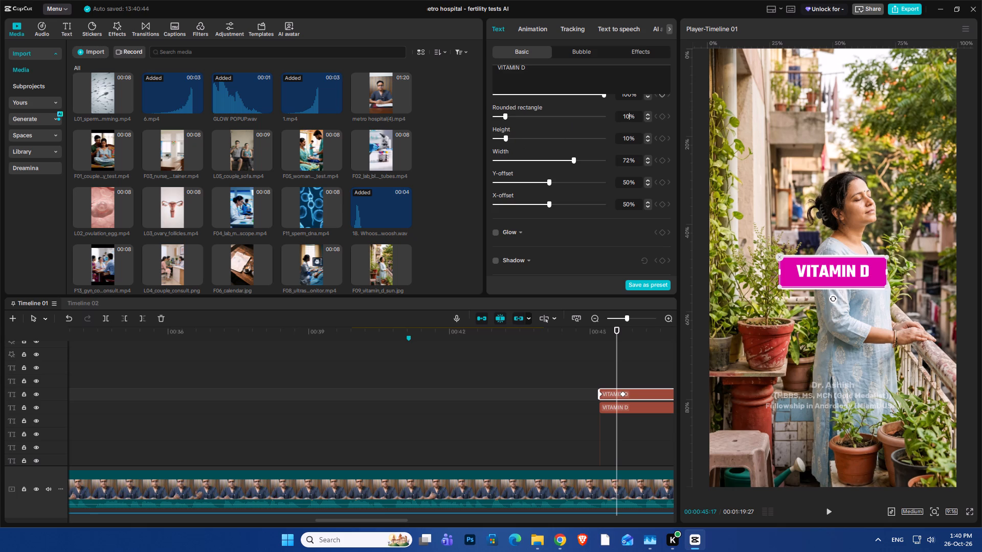
# Set the rounded rectangle of the lower VITAMIN D text layer's white background to 10%.
pyautogui.click(620, 409)
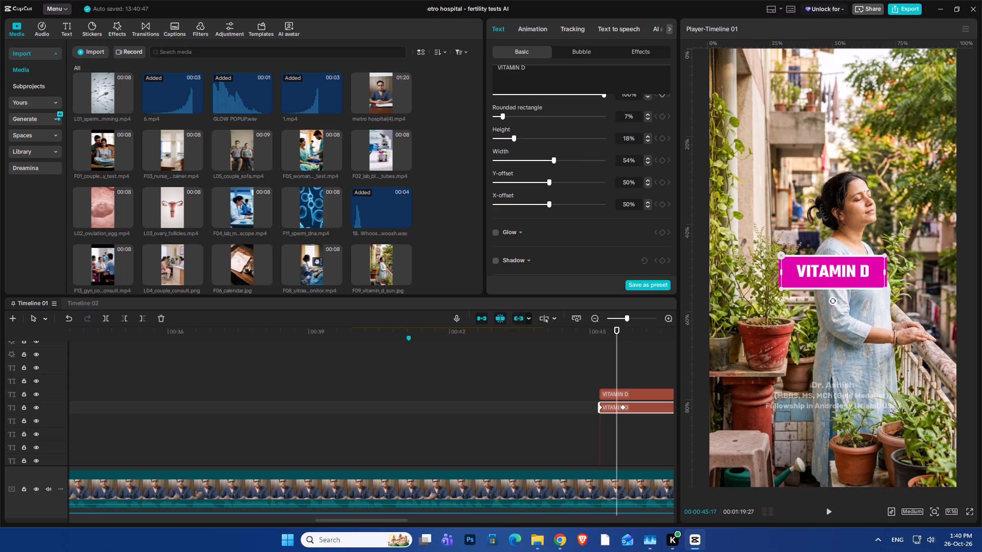
pyautogui.click(628, 115)
pyautogui.hotkey('ctrl', 'a')
pyautogui.write('10')
pyautogui.click(585, 129)
# Set the magenta background of the upper VITAMIN D text layer to height 14% and width 65%.
pyautogui.click(625, 393)
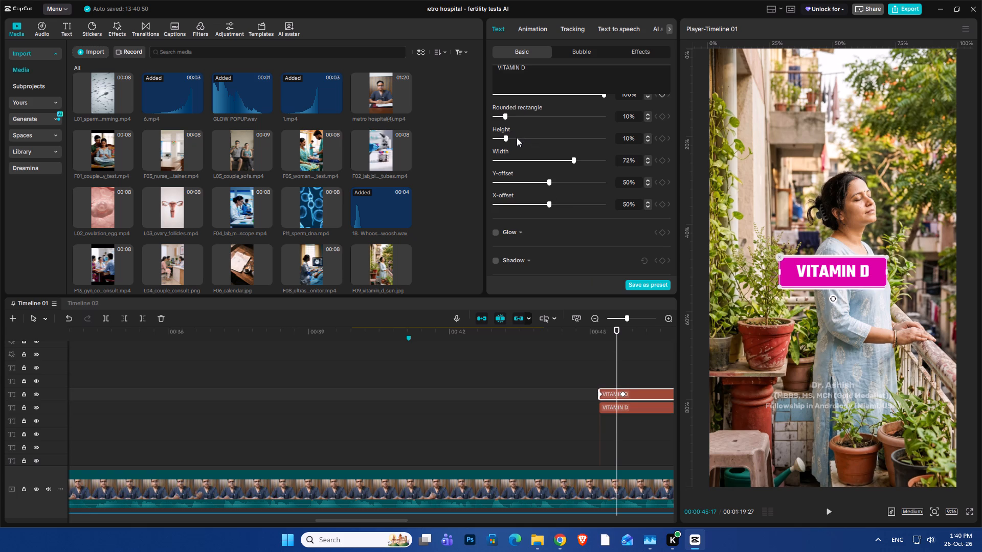
pyautogui.moveTo(504, 135); pyautogui.dragTo(508, 139)
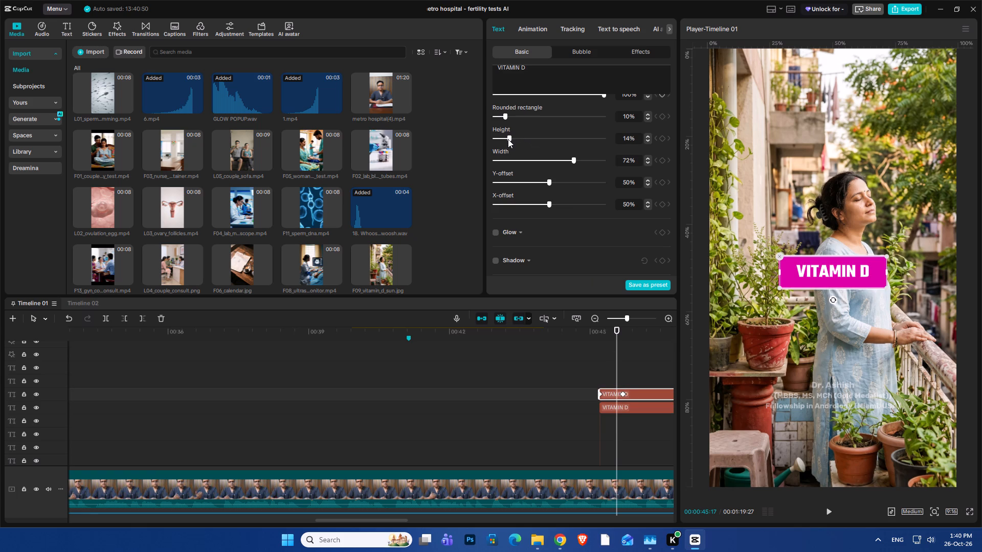
pyautogui.moveTo(508, 139); pyautogui.dragTo(508, 142)
pyautogui.click(506, 114)
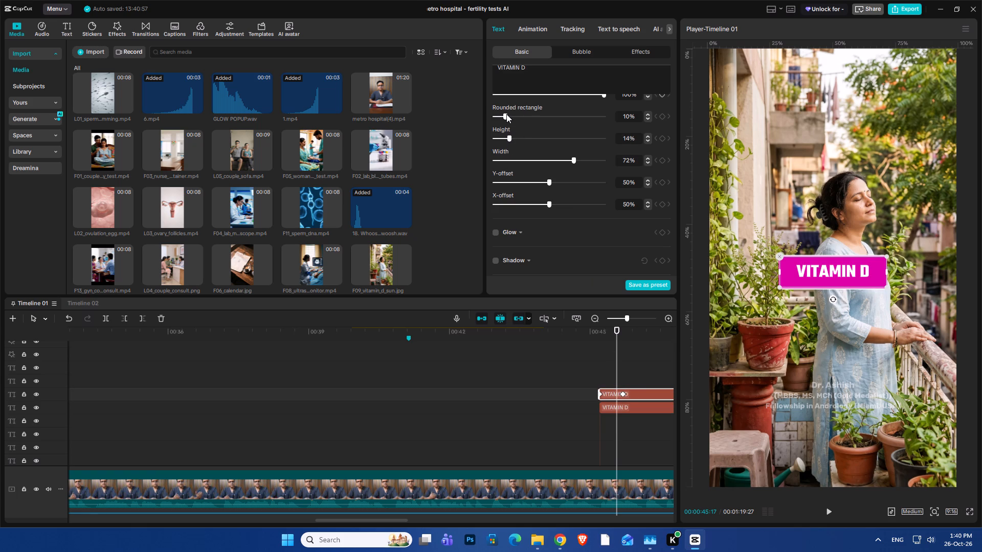
pyautogui.click(575, 157)
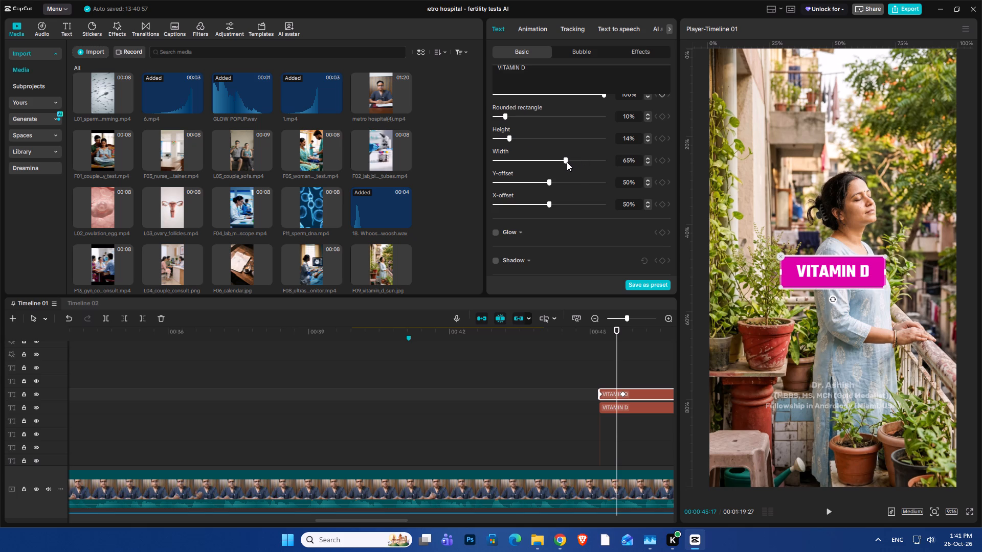
# Set the white background of the lower VITAMIN D text layer to width 78% and height 20%.
pyautogui.click(630, 408)
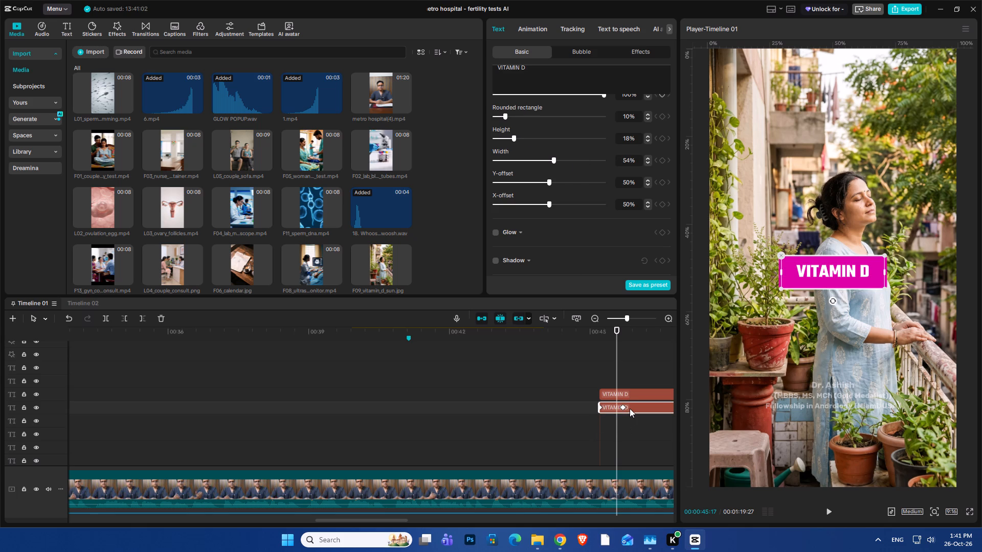
pyautogui.moveTo(552, 160); pyautogui.dragTo(555, 163)
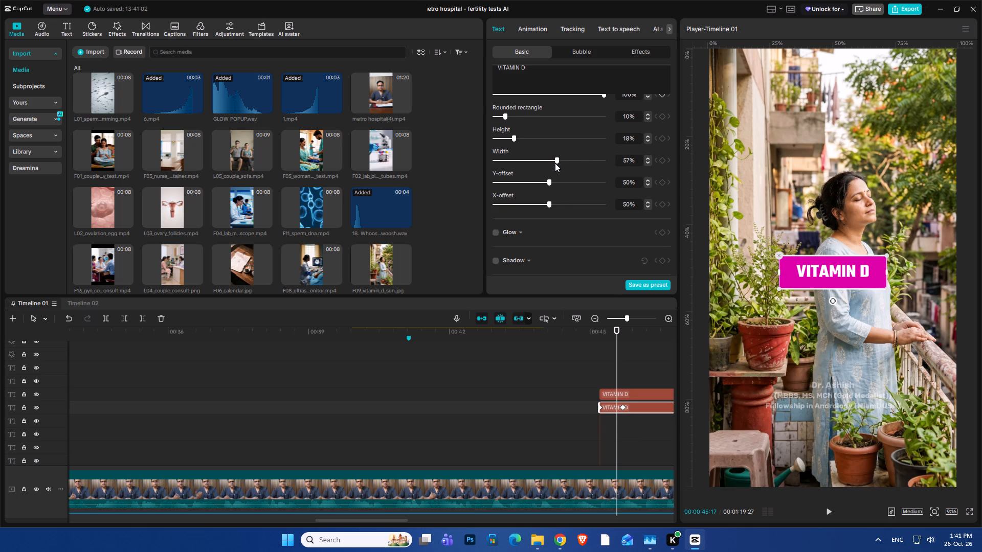
pyautogui.moveTo(555, 163); pyautogui.dragTo(578, 159)
pyautogui.click(633, 138)
pyautogui.scroll(4, 633, 138)
pyautogui.scroll(-1, 633, 138)
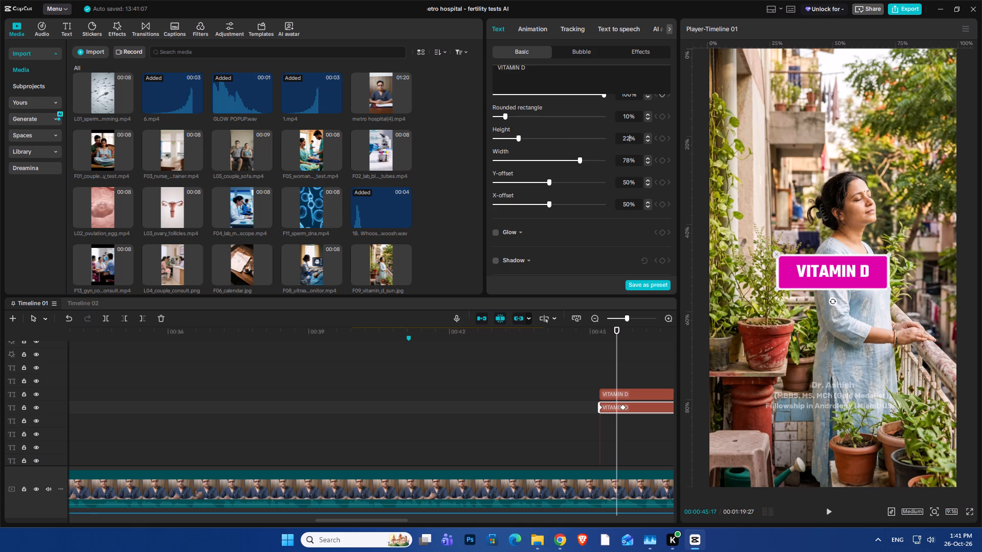
pyautogui.scroll(-1, 633, 138)
# Play back the section around the VITAMIN D and INFECTION TESTS labels to check their timing against the background clips.
pyautogui.click(566, 362)
pyautogui.press('space')
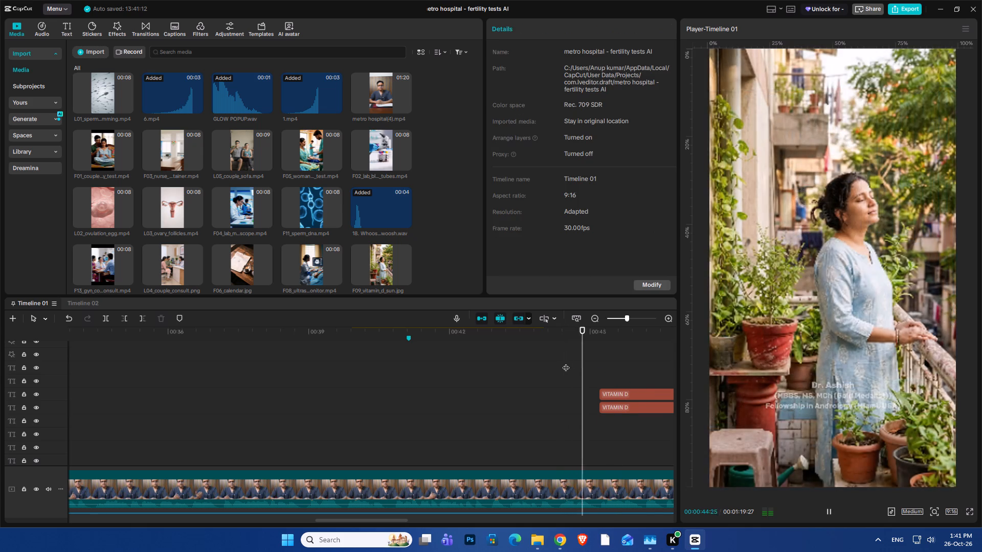
pyautogui.press('space')
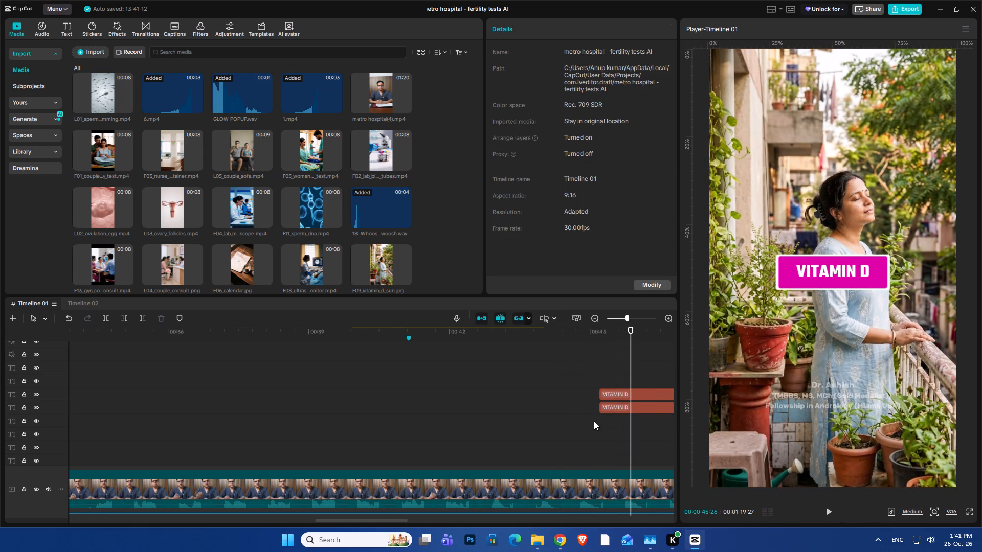
pyautogui.keyDown('ctrl'); pyautogui.scroll(3, 610, 418); pyautogui.keyUp('ctrl')
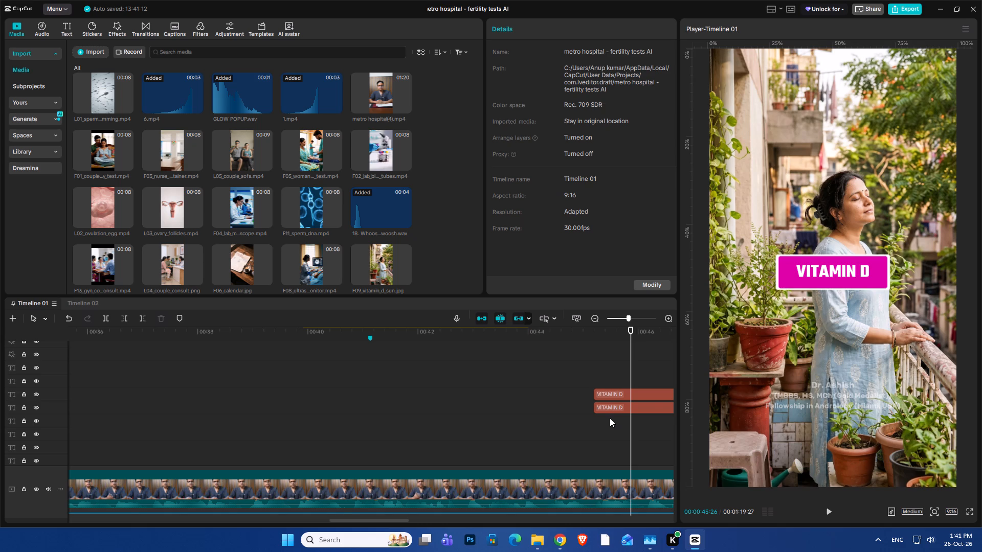
pyautogui.press('space')
pyautogui.press('space')
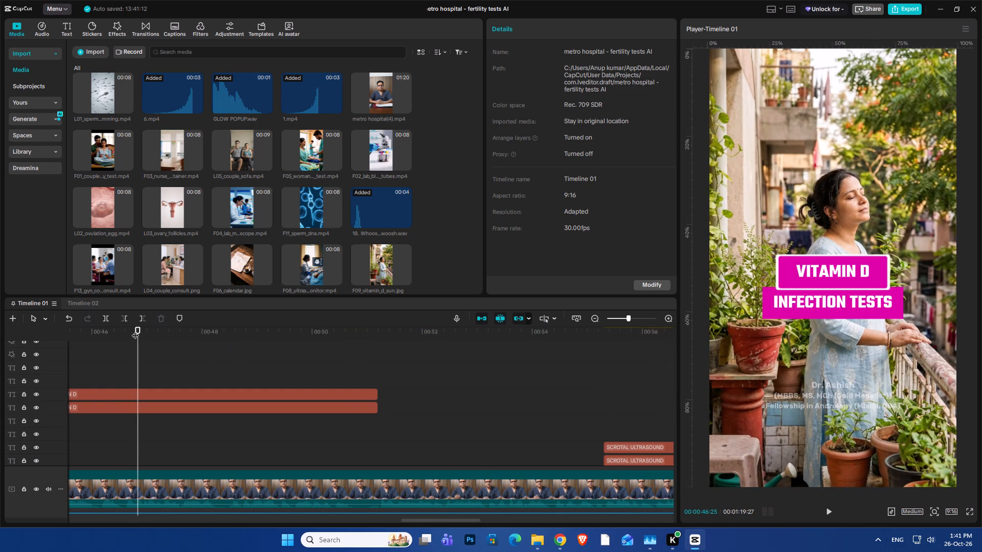
pyautogui.moveTo(131, 331); pyautogui.dragTo(126, 363)
pyautogui.press('space')
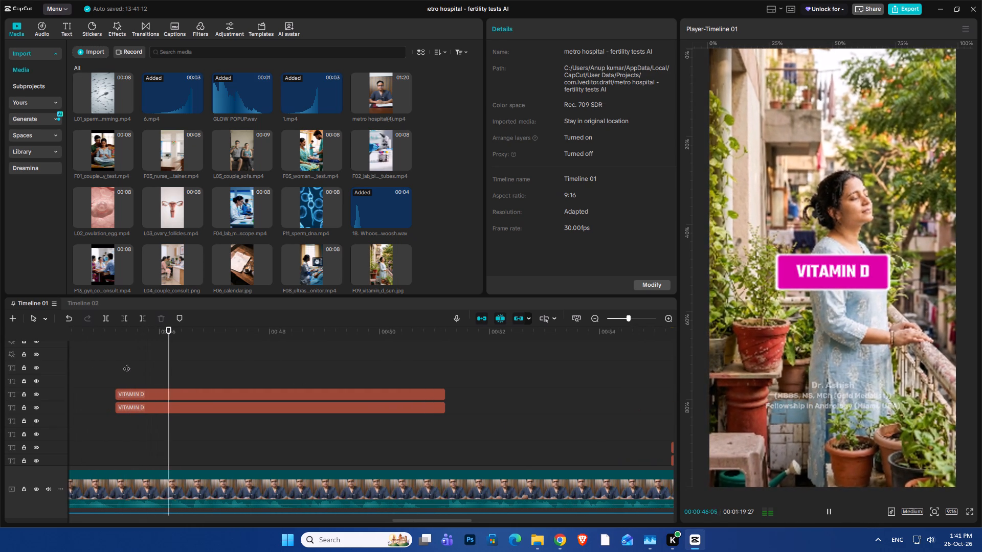
pyautogui.press('space')
pyautogui.press('space')
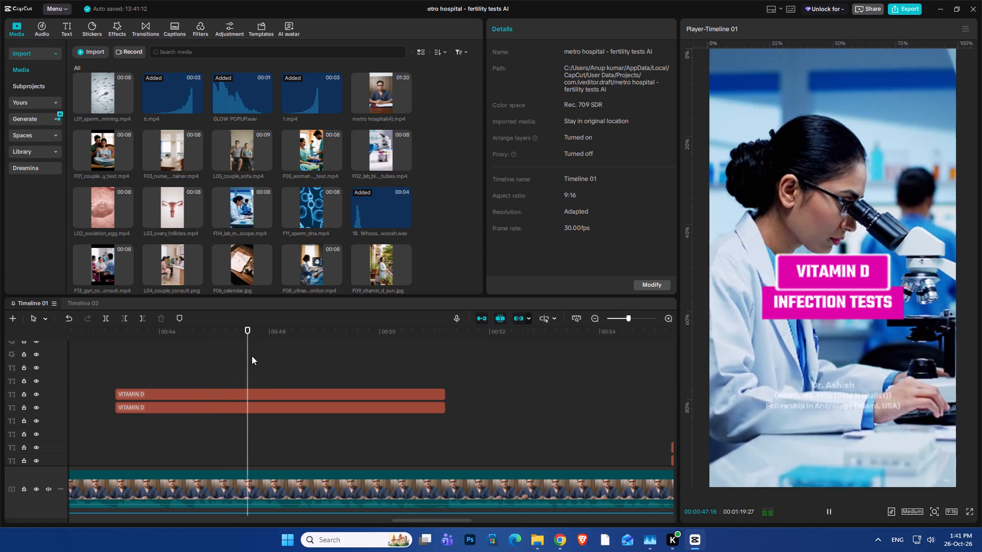
pyautogui.press('space')
pyautogui.click(171, 336)
pyautogui.press('space')
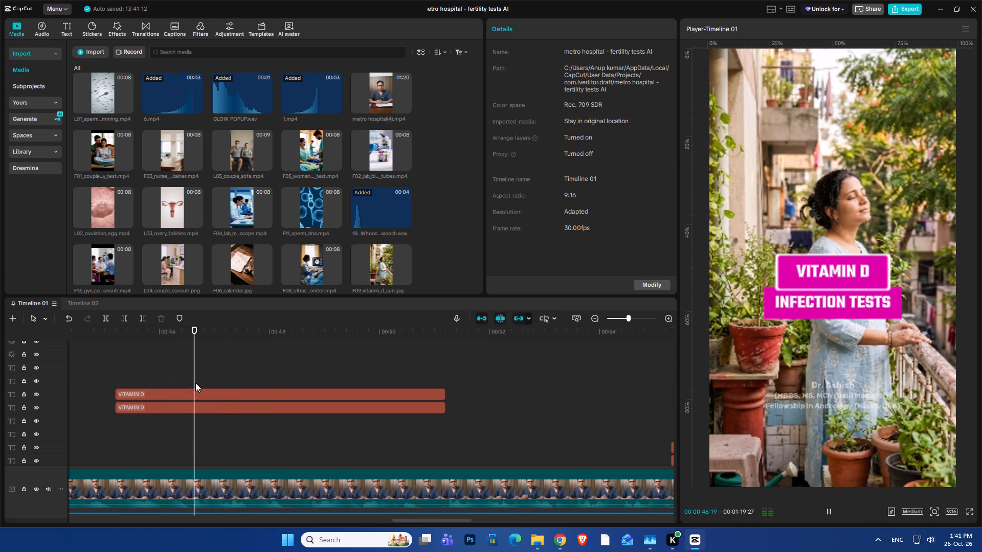
pyautogui.press('space')
pyautogui.click(182, 360)
pyautogui.press('space')
pyautogui.press('space')
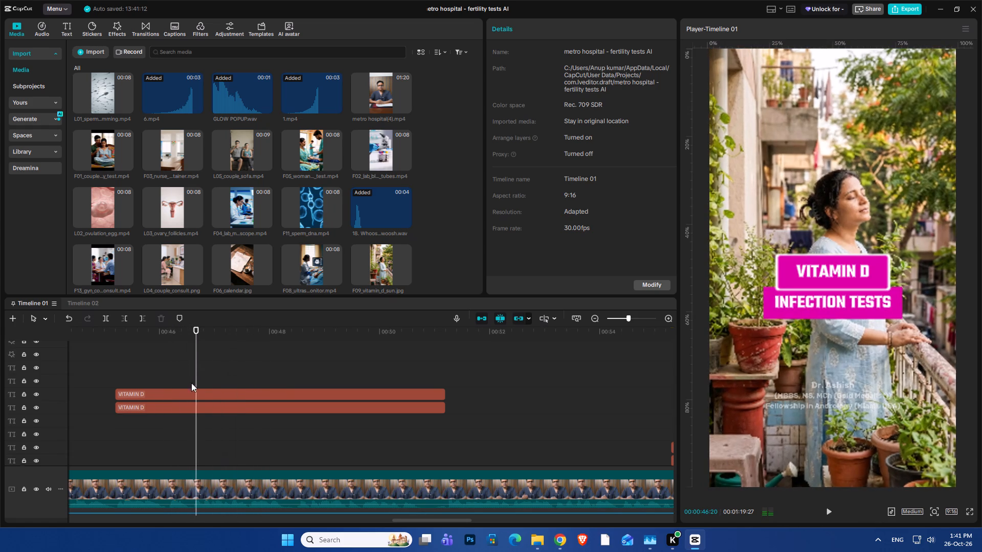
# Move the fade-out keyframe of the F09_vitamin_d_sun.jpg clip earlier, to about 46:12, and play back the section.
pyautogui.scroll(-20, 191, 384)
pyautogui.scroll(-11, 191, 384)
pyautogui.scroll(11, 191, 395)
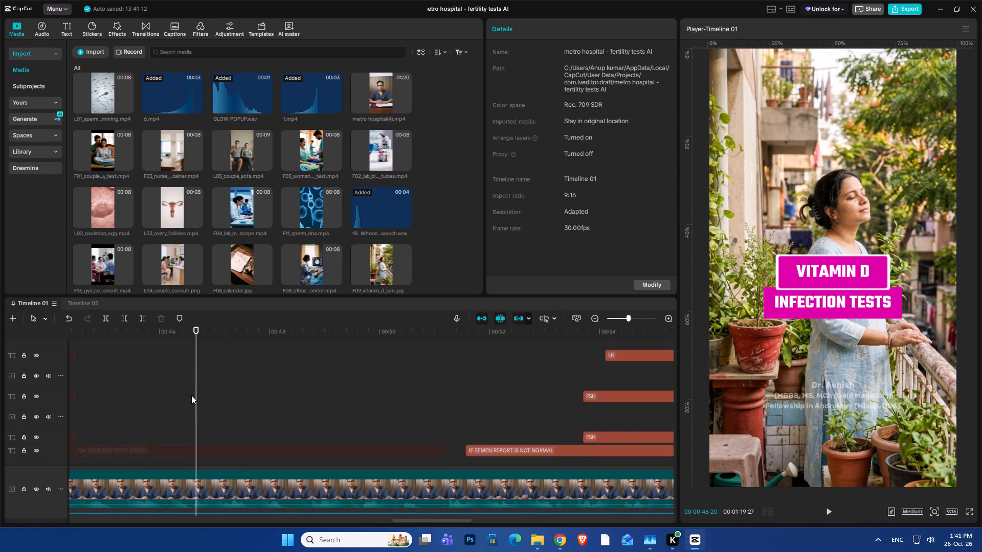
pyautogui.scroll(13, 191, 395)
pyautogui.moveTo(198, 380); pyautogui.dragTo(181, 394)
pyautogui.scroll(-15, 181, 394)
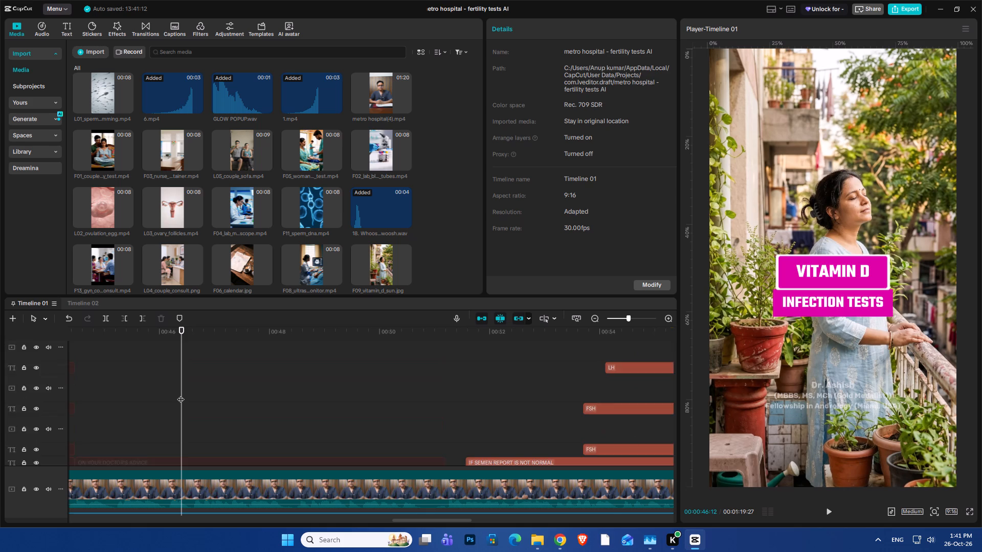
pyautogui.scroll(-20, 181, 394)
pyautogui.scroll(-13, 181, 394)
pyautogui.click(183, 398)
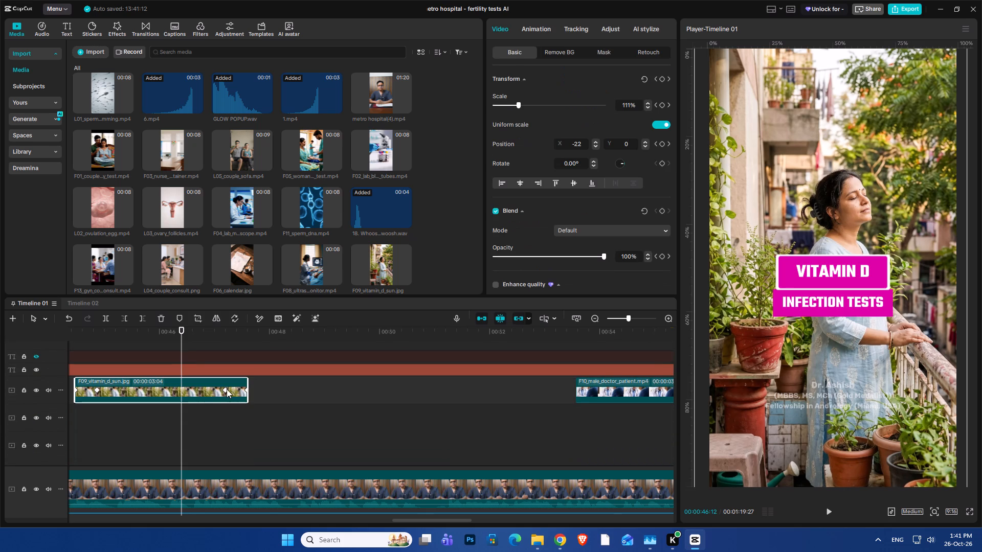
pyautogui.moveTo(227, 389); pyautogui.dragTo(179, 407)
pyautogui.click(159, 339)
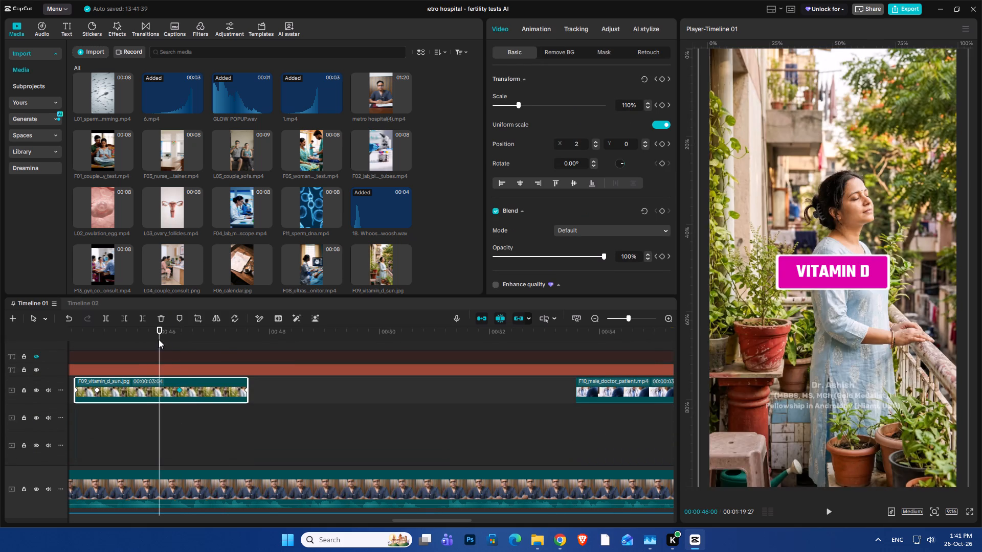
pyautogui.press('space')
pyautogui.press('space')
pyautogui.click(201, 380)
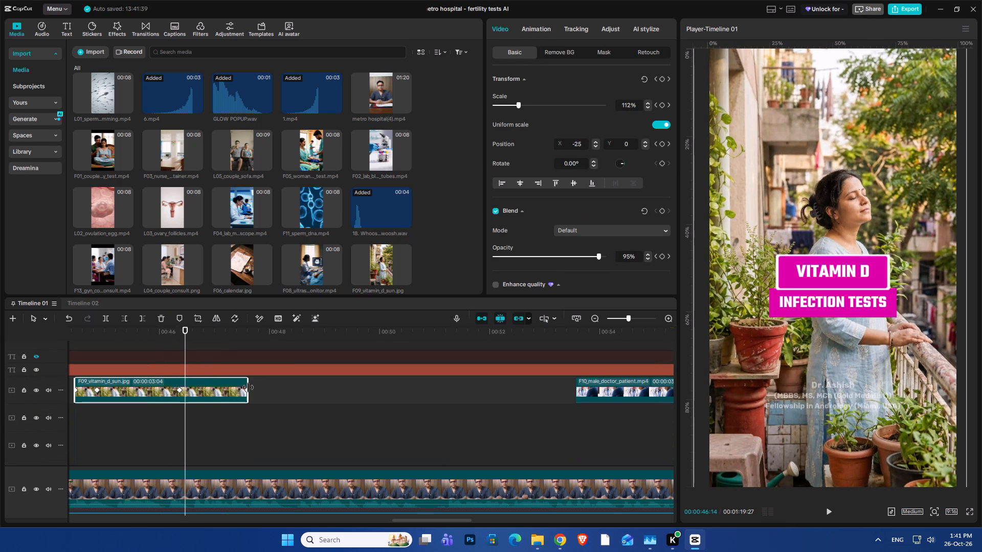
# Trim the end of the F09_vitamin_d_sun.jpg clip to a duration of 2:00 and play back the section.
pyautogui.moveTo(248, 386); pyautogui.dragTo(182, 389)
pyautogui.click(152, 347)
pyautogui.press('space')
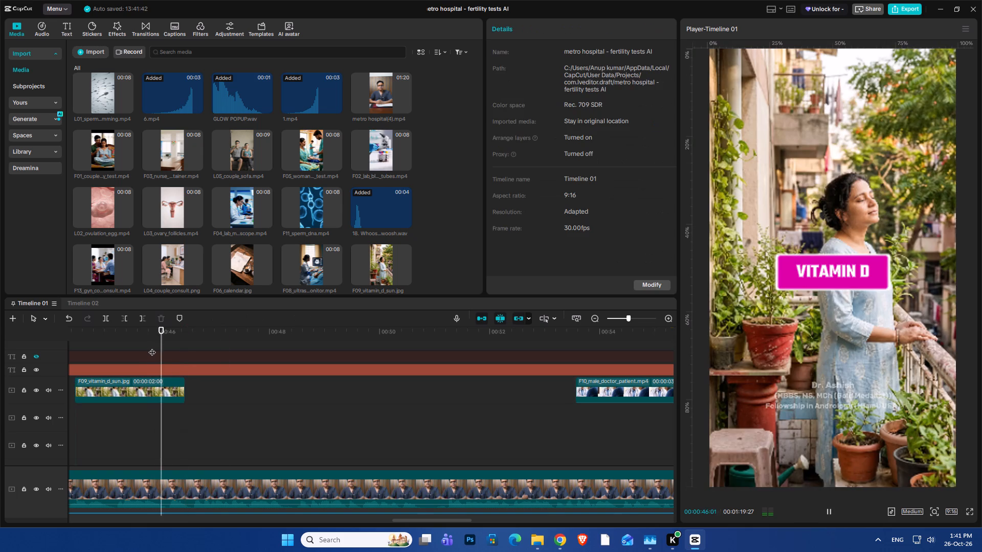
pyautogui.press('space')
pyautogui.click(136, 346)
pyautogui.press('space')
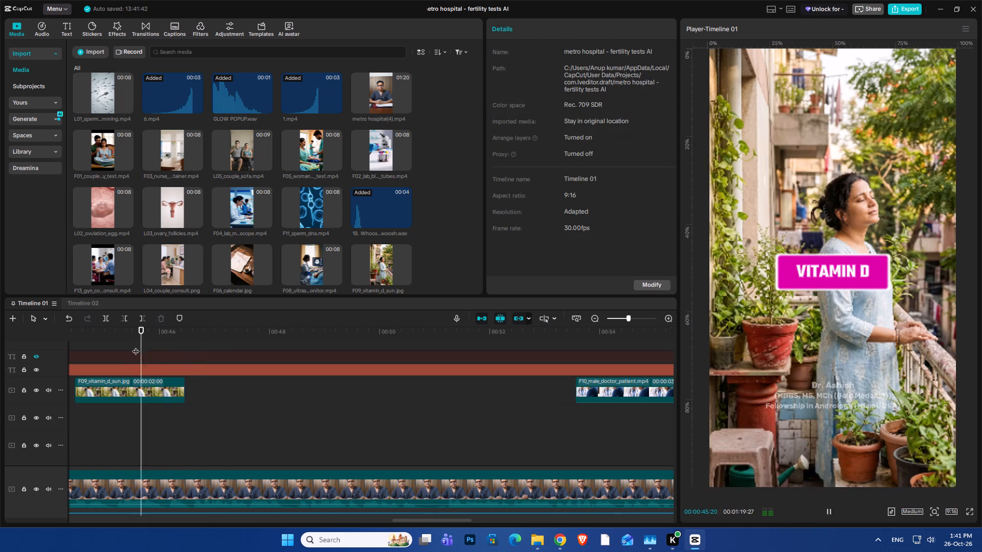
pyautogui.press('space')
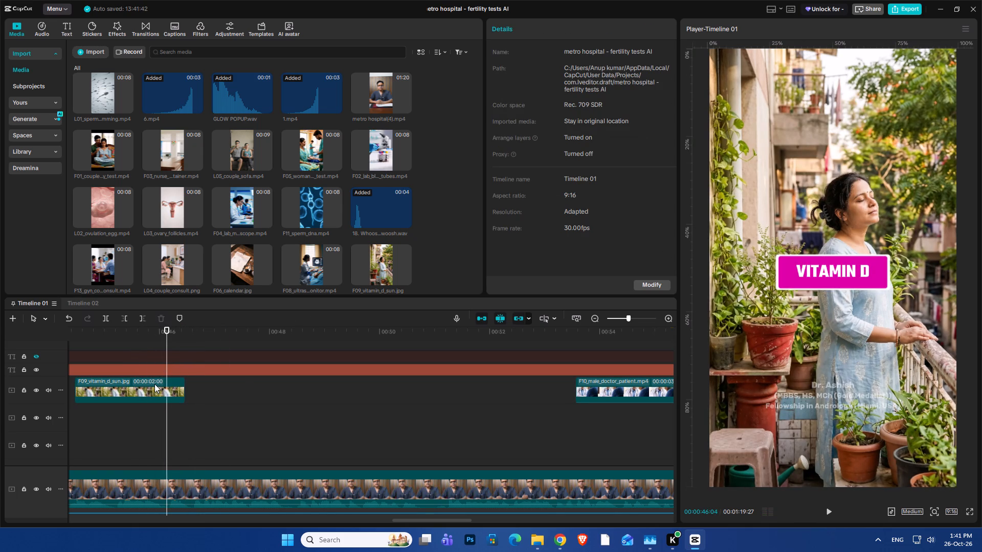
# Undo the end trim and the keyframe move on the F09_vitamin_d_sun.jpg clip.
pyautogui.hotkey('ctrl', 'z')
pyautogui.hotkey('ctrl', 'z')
# Shift the fade-out keyframes of the F09_vitamin_d_sun.jpg clip to about 47:11 and delete the end keyframe there.
pyautogui.click(219, 394)
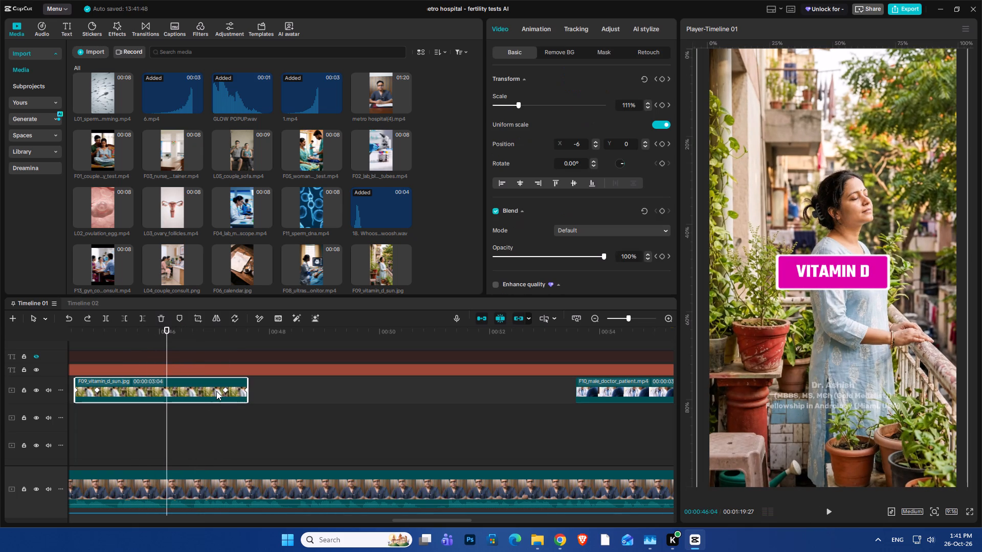
pyautogui.moveTo(223, 389); pyautogui.dragTo(234, 390)
pyautogui.moveTo(245, 390); pyautogui.dragTo(179, 394)
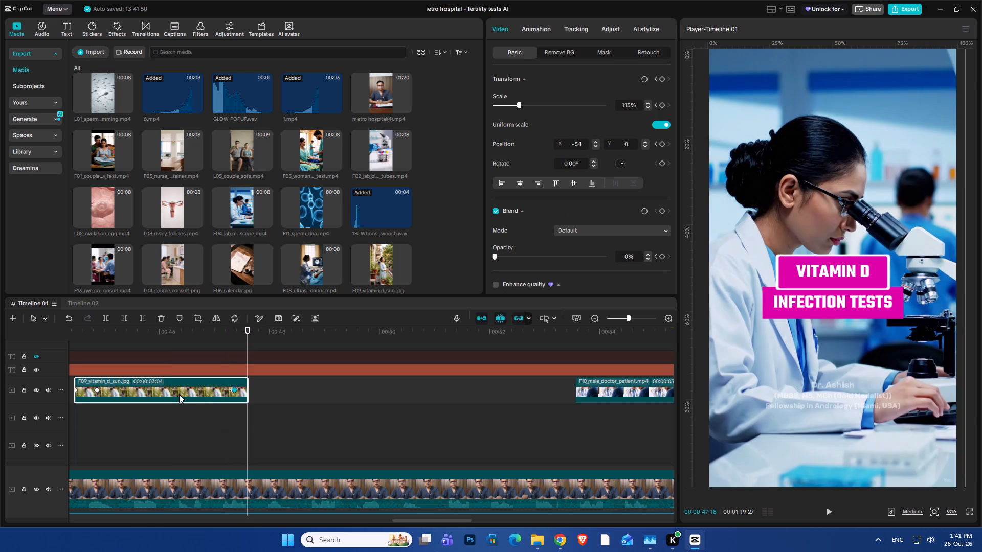
pyautogui.moveTo(179, 394); pyautogui.dragTo(178, 393)
pyautogui.click(233, 390)
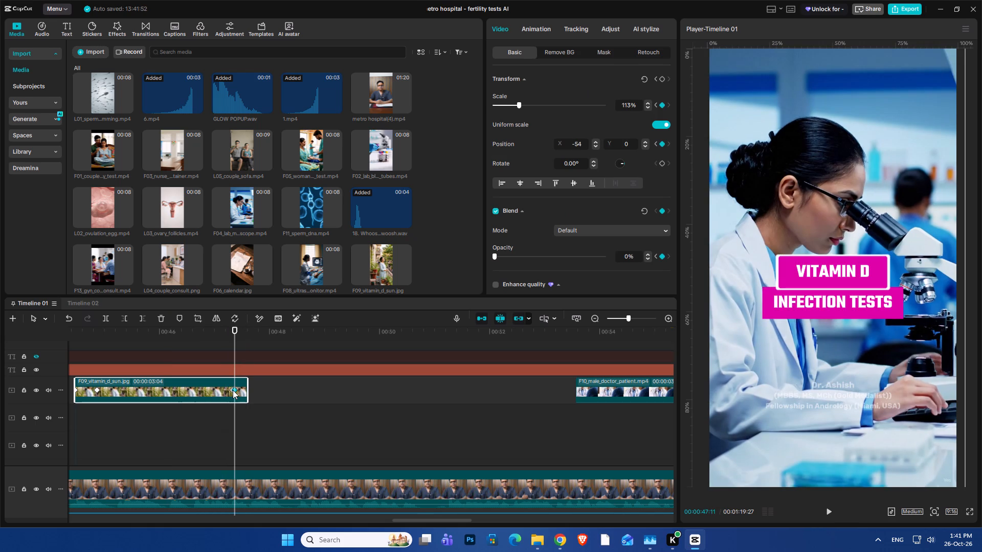
pyautogui.press('d')
pyautogui.click(233, 390)
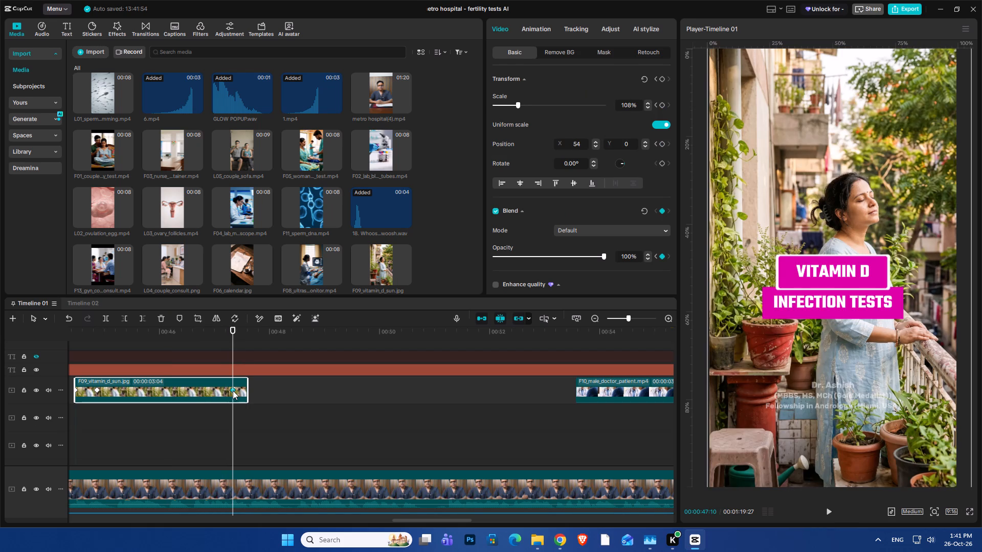
# Play back the VITAMIN D section in short stretches to find the cut point just before the INFECTION TESTS label.
pyautogui.click(134, 344)
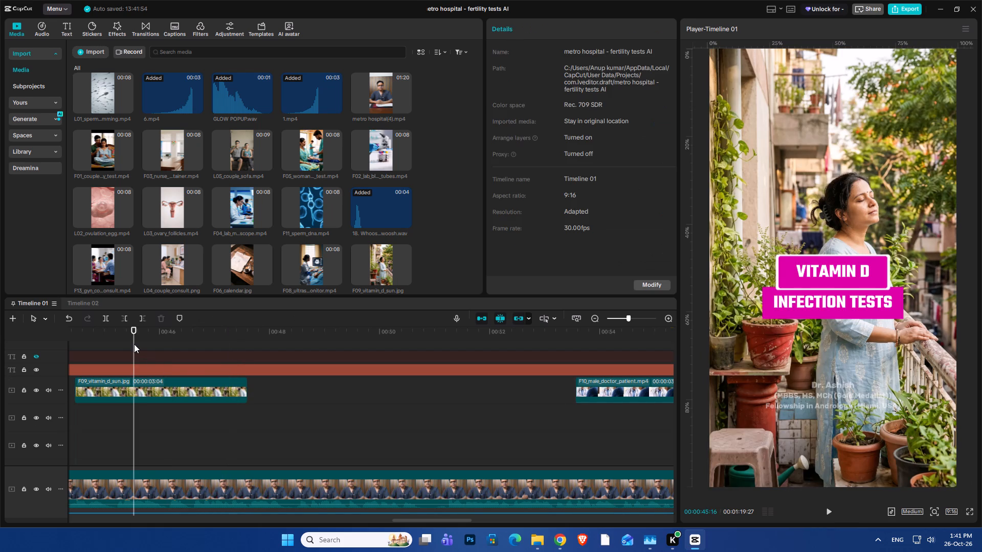
pyautogui.press('space')
pyautogui.press('space')
pyautogui.click(124, 331)
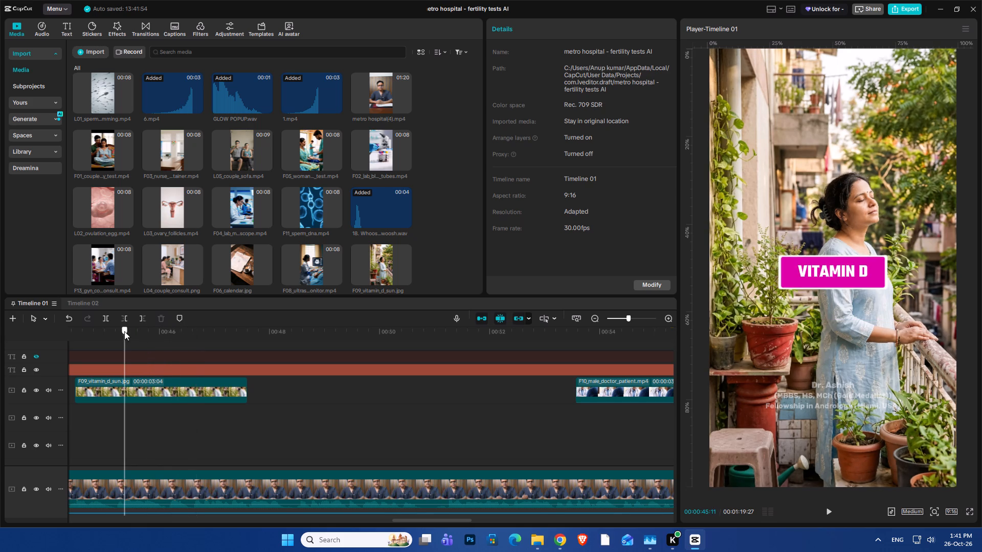
pyautogui.press('space')
pyautogui.press('space')
pyautogui.scroll(17, 171, 390)
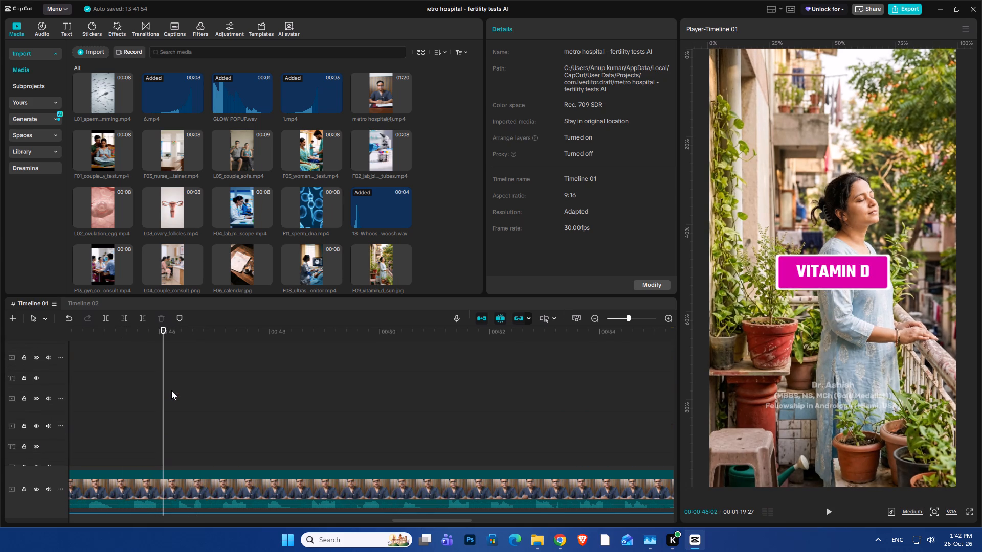
pyautogui.scroll(20, 171, 390)
pyautogui.scroll(6, 171, 390)
pyautogui.press('space')
pyautogui.press('space')
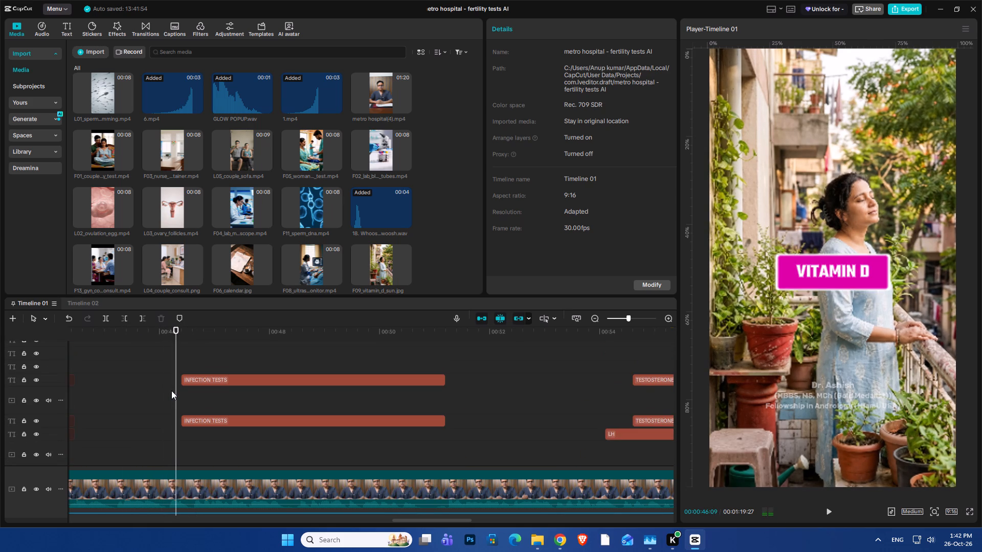
# Move the F04_lab_microscope.mp4 clip earlier and trim its start to 46:09, for a duration of 3:15.
pyautogui.scroll(-20, 170, 388)
pyautogui.scroll(-20, 170, 388)
pyautogui.scroll(-5, 170, 388)
pyautogui.scroll(1, 194, 432)
pyautogui.scroll(-6, 195, 433)
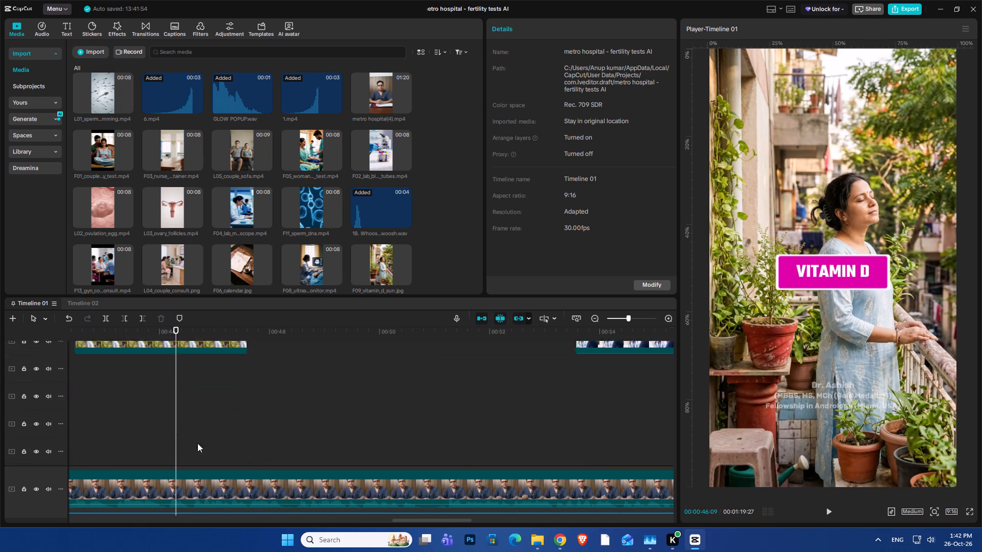
pyautogui.scroll(-2, 197, 443)
pyautogui.moveTo(258, 420); pyautogui.dragTo(180, 409)
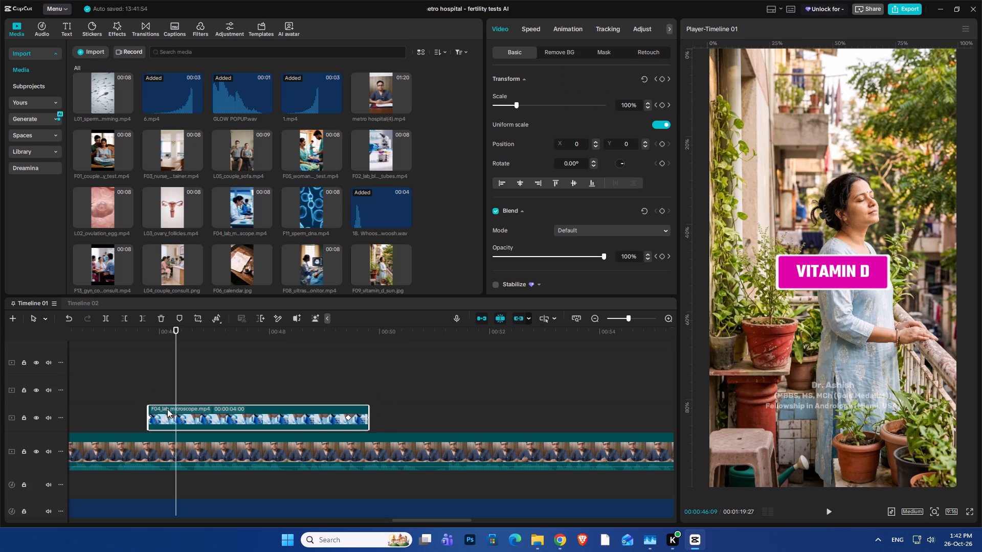
pyautogui.moveTo(148, 410); pyautogui.dragTo(179, 424)
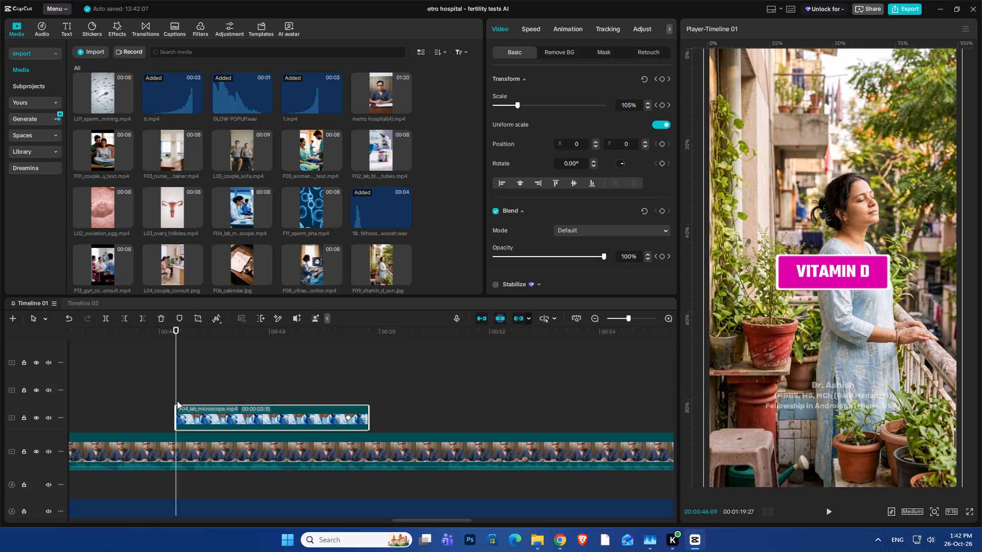
# Trim the end of the F09_vitamin_d_sun.jpg clip to 46:09 and play back the cut to the microscope clip.
pyautogui.scroll(6, 176, 399)
pyautogui.click(182, 357)
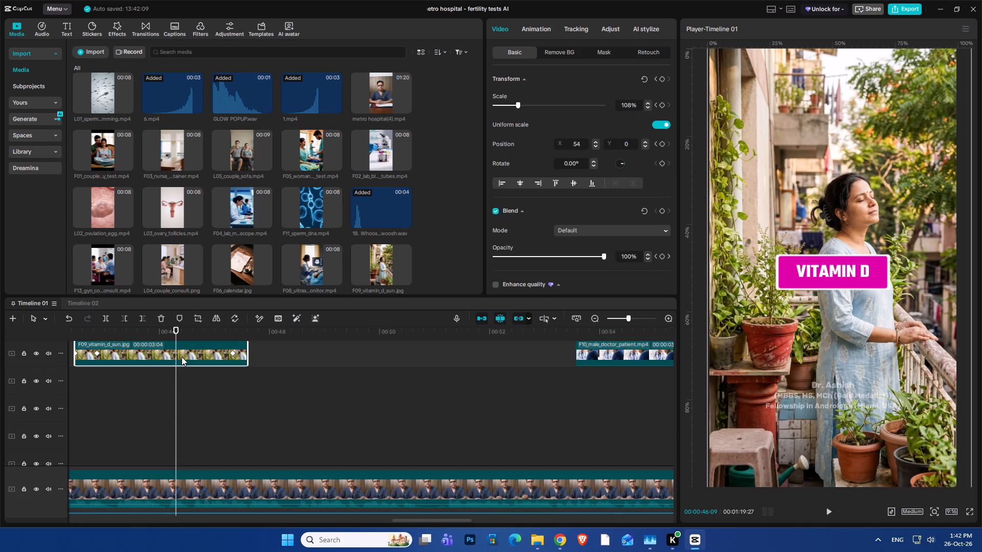
pyautogui.press('w')
pyautogui.keyDown('ctrl'); pyautogui.scroll(-8, 181, 363); pyautogui.keyUp('ctrl')
pyautogui.click(157, 337)
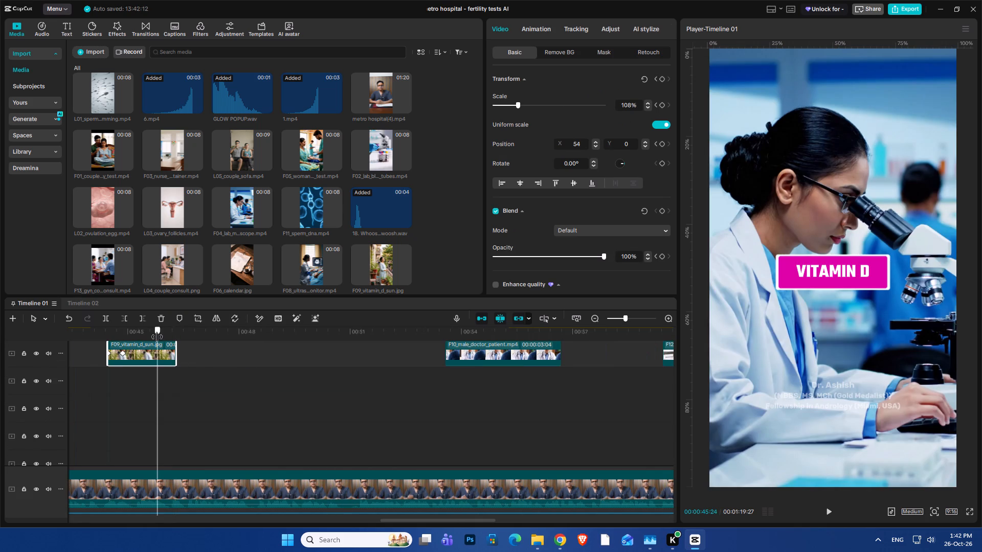
pyautogui.press('space')
pyautogui.press('space')
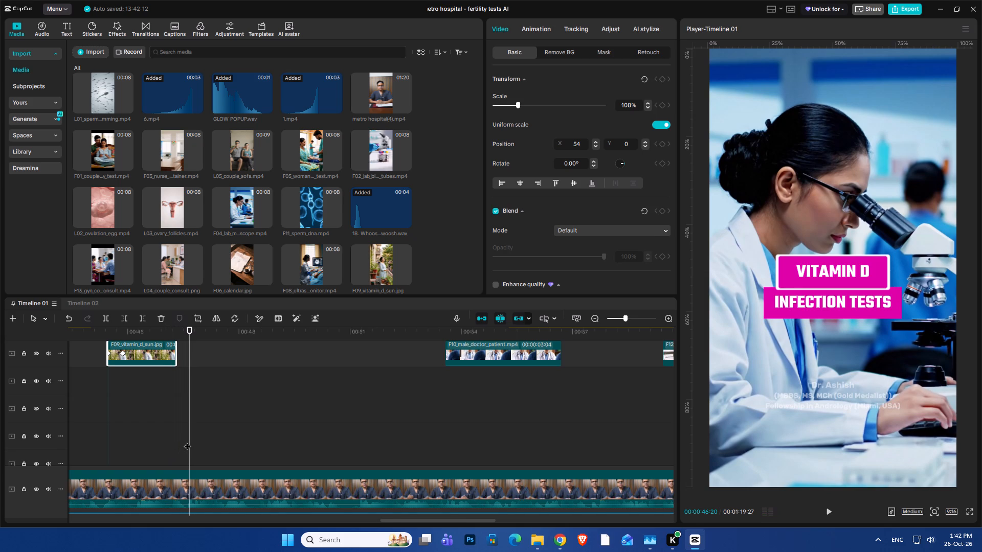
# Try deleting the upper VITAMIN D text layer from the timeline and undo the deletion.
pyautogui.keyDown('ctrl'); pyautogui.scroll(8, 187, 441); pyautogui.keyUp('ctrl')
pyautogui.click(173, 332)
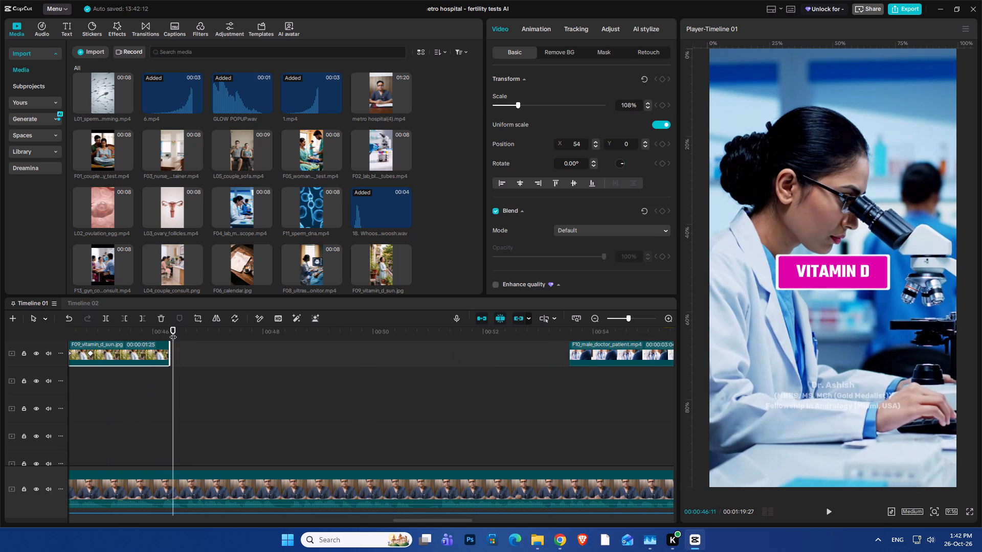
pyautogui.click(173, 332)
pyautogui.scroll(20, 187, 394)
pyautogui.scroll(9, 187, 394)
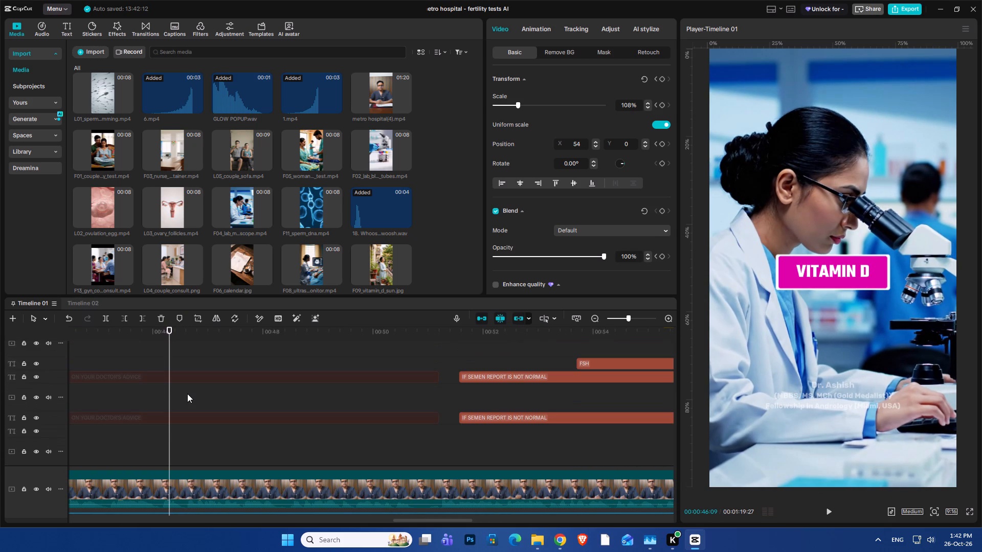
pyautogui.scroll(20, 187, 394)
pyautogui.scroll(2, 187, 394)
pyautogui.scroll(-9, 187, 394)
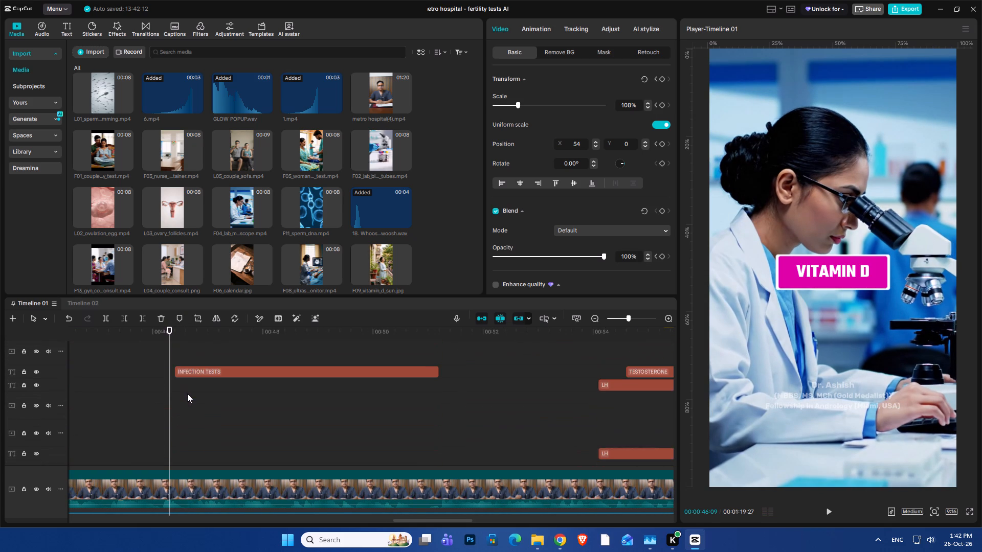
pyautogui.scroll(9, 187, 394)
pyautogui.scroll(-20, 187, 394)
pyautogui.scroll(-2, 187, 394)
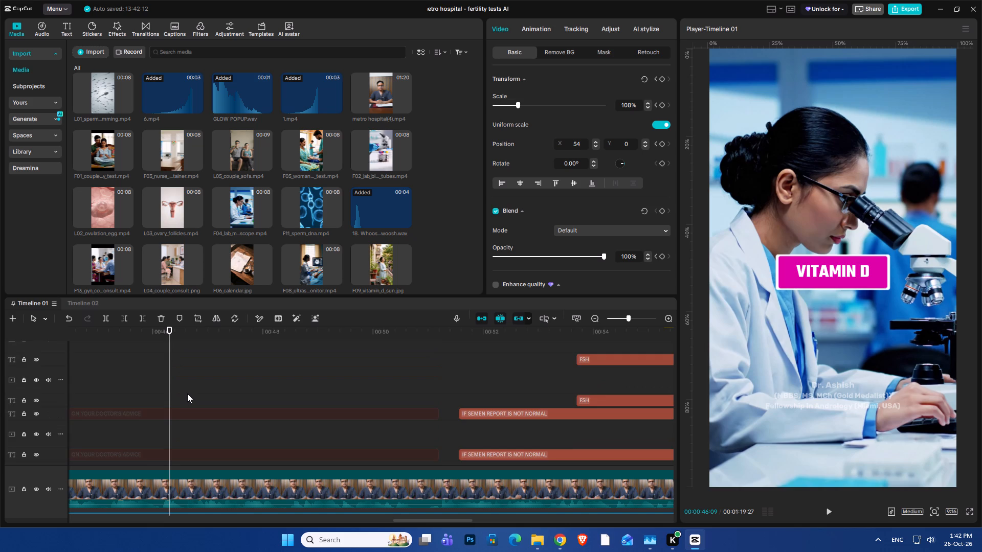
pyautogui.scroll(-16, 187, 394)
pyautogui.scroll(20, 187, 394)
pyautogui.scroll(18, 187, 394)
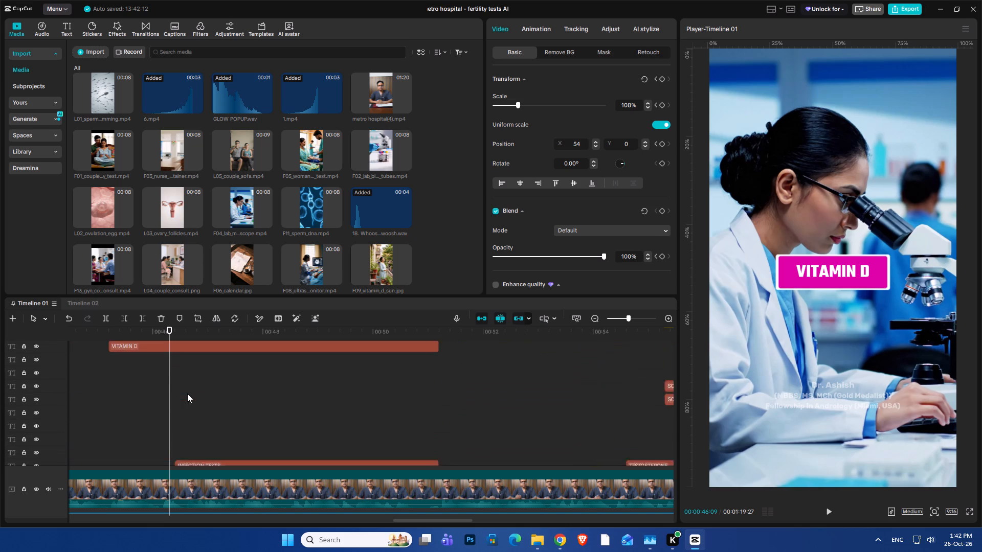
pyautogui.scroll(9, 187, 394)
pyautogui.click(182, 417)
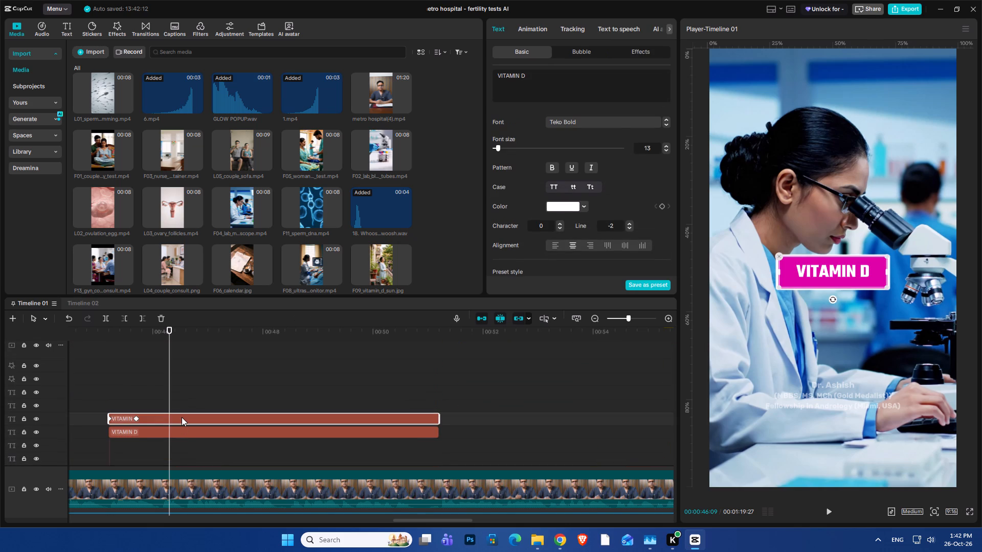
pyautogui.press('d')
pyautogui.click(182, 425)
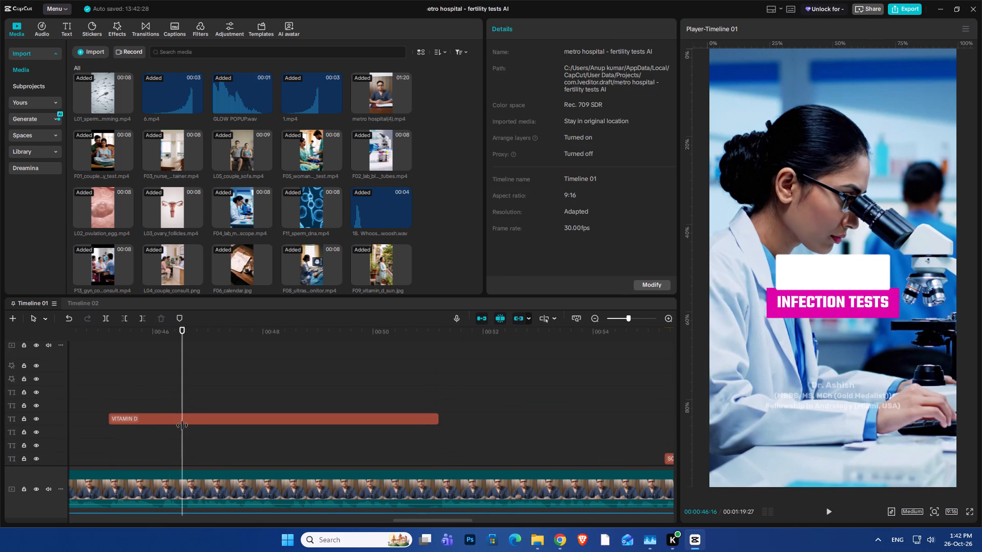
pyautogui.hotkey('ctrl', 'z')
# Trim the ends of both VITAMIN D text layers to 46:08 and play back the cut to the INFECTION TESTS label.
pyautogui.click(182, 423)
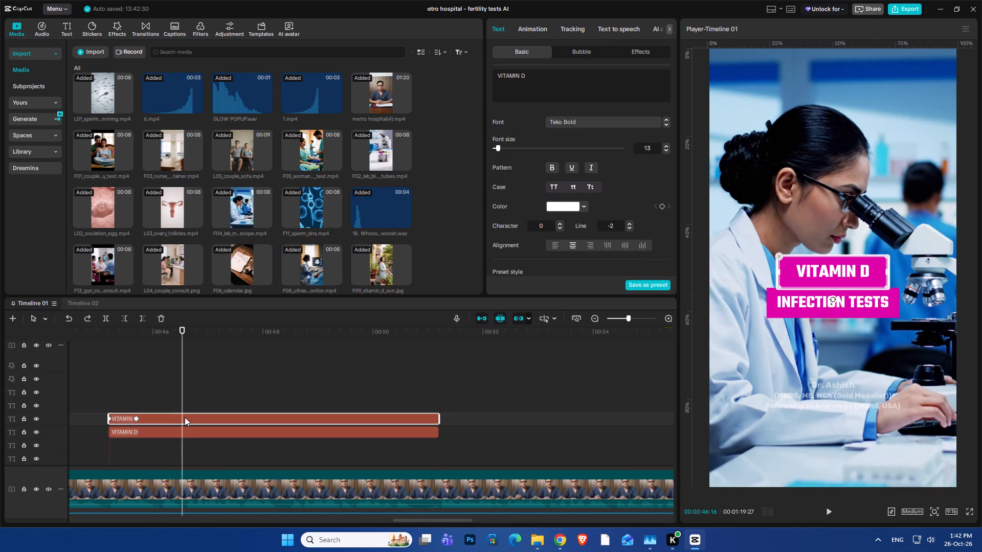
pyautogui.scroll(-14, 185, 417)
pyautogui.moveTo(179, 358); pyautogui.dragTo(149, 371)
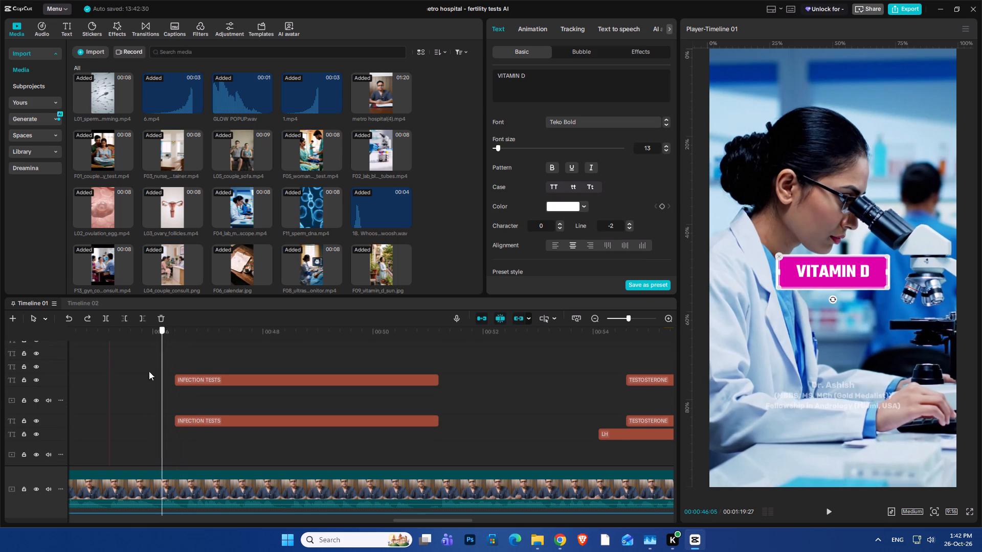
pyautogui.moveTo(149, 371); pyautogui.dragTo(168, 372)
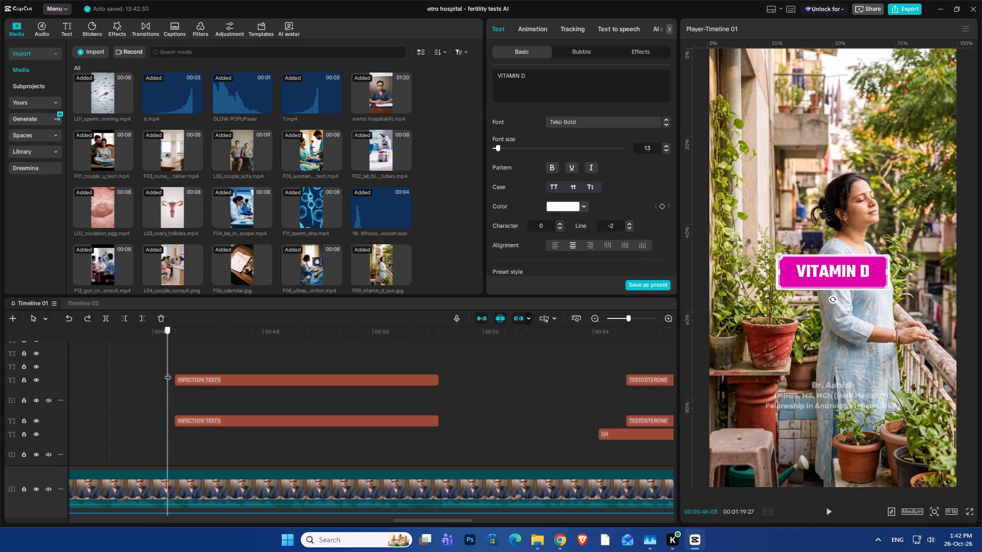
pyautogui.moveTo(168, 372); pyautogui.dragTo(167, 373)
pyautogui.scroll(-20, 176, 402)
pyautogui.scroll(-20, 176, 402)
pyautogui.scroll(-3, 176, 402)
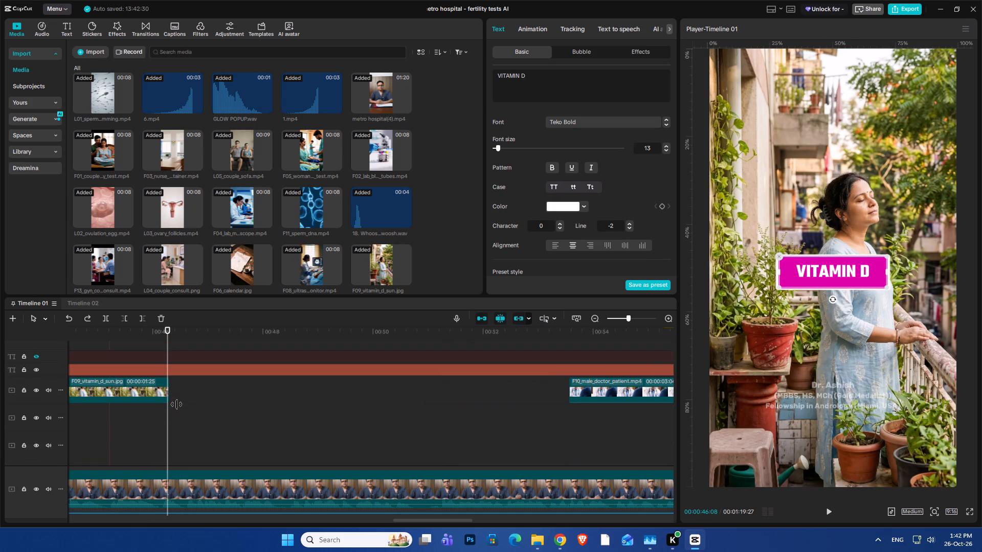
pyautogui.scroll(20, 178, 392)
pyautogui.scroll(20, 178, 392)
pyautogui.scroll(7, 178, 392)
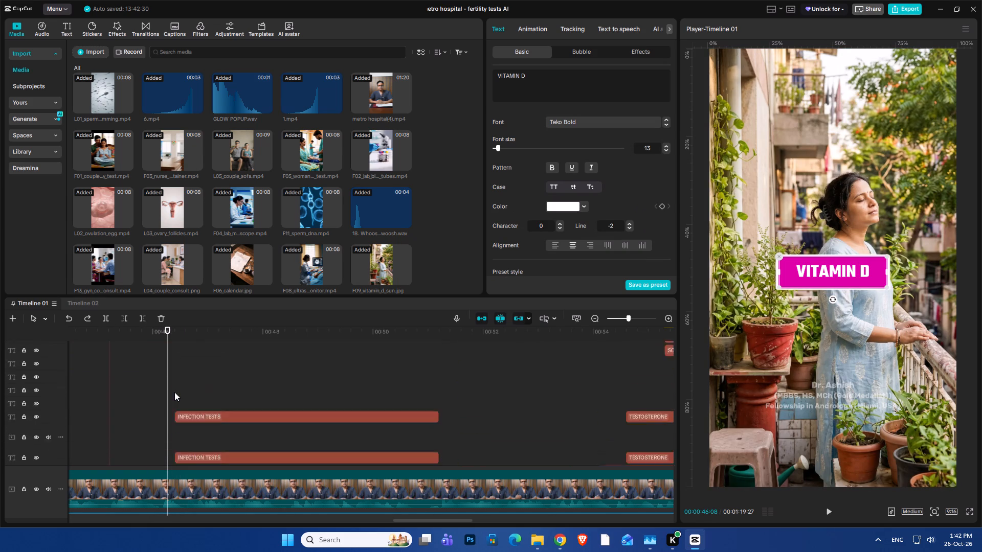
pyautogui.scroll(10, 174, 392)
pyautogui.press('w')
pyautogui.click(172, 432)
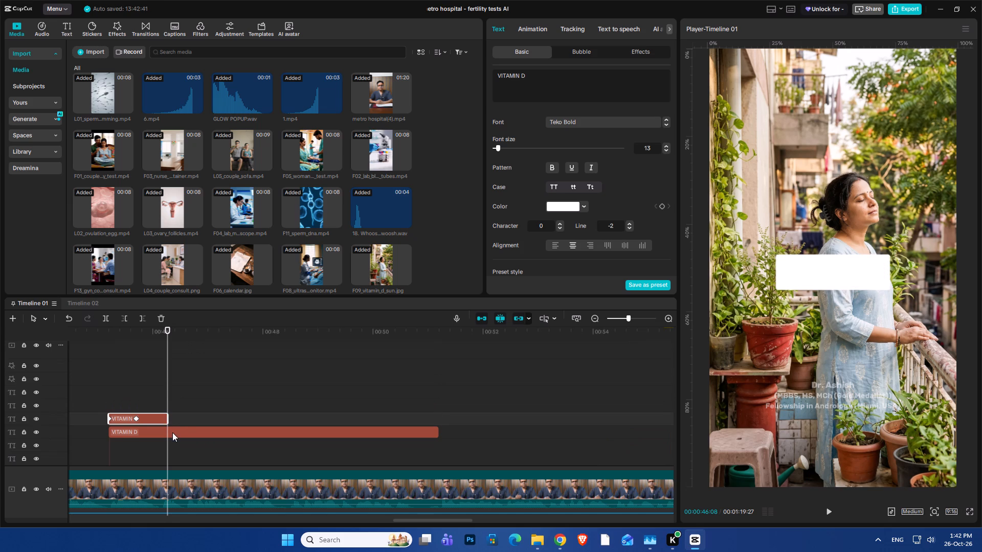
pyautogui.press('w')
pyautogui.click(110, 386)
pyautogui.press('space')
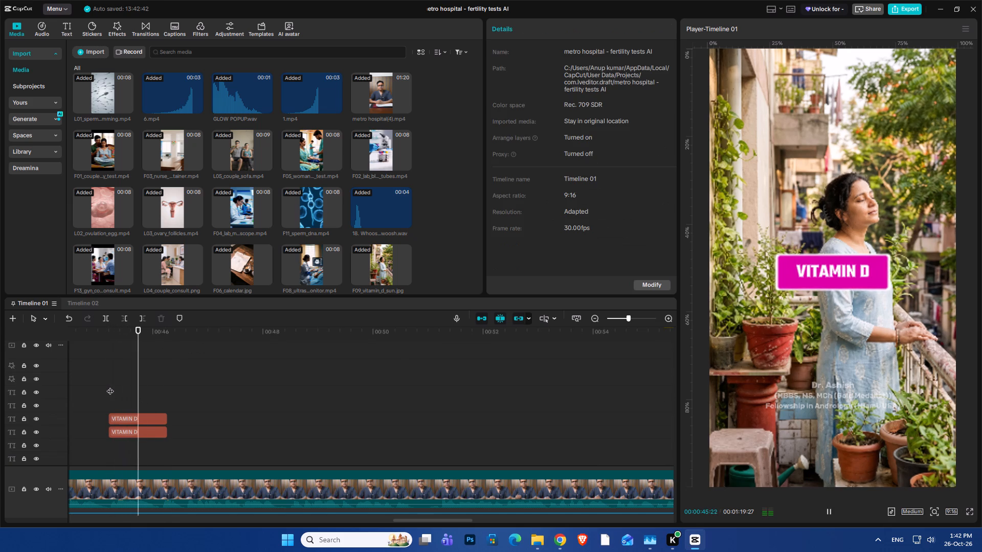
pyautogui.press('space')
pyautogui.keyDown('ctrl'); pyautogui.scroll(-13, 193, 434); pyautogui.keyUp('ctrl')
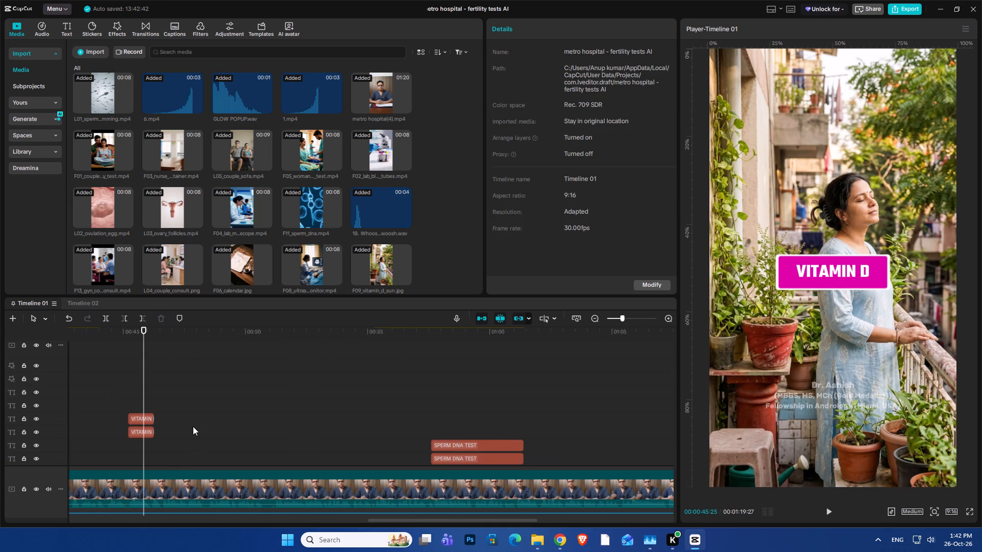
pyautogui.press('space')
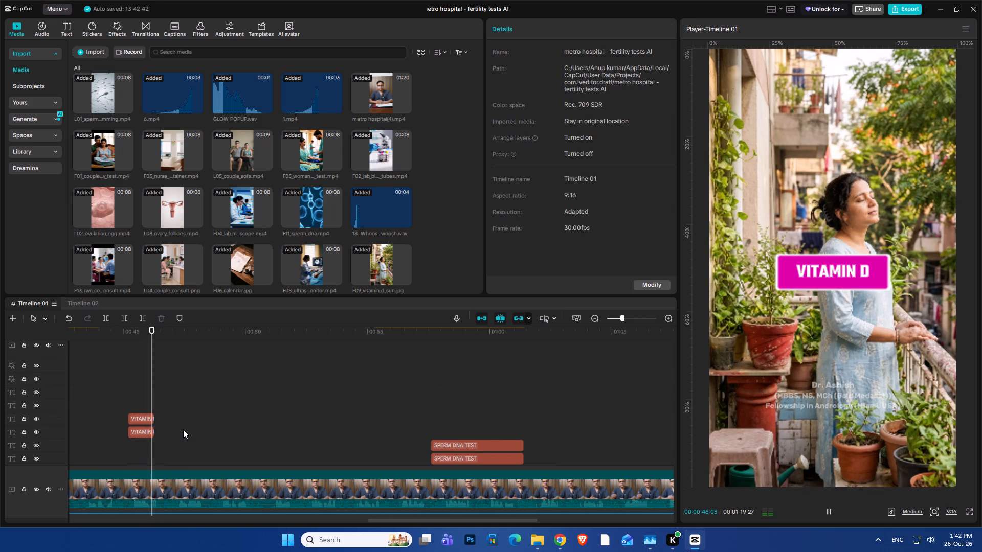
pyautogui.press('space')
# Copy the MOTILITY compound clip from the sperm test section near 15:25 and paste it at 46:12, where the INFECTION TESTS label starts.
pyautogui.scroll(-14, 185, 423)
pyautogui.click(190, 380)
pyautogui.keyDown('ctrl'); pyautogui.scroll(-8, 192, 381); pyautogui.keyUp('ctrl')
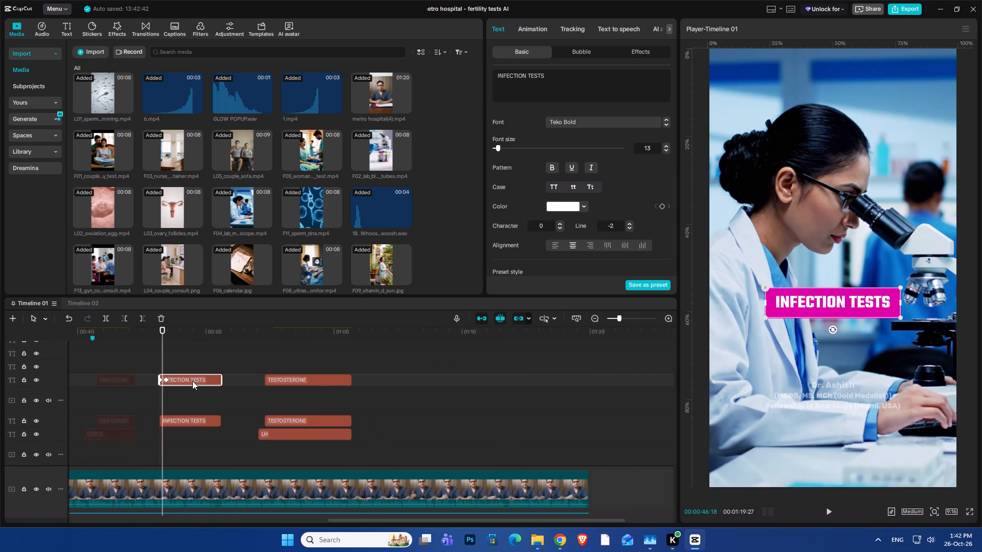
pyautogui.keyDown('ctrl'); pyautogui.scroll(-8, 192, 381); pyautogui.keyUp('ctrl')
pyautogui.scroll(-16, 222, 421)
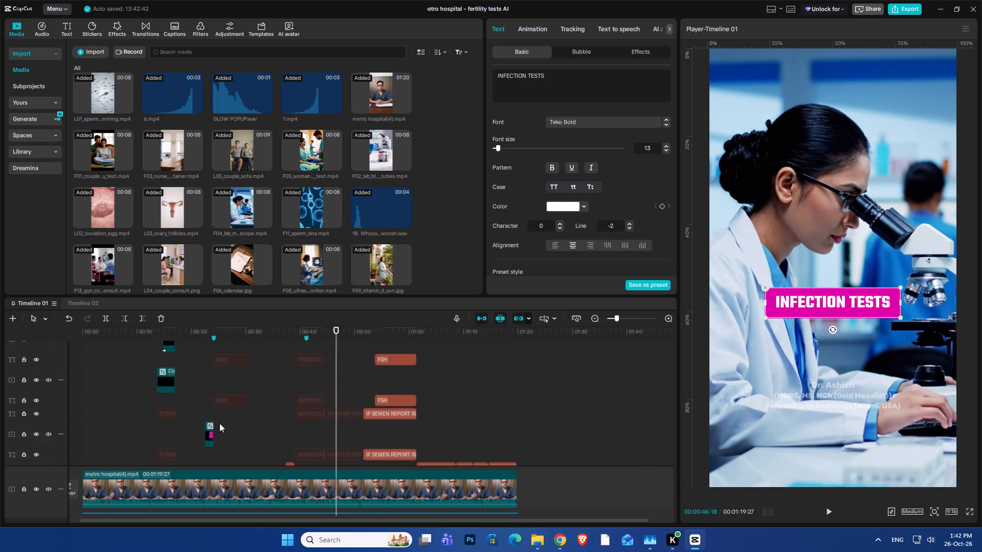
pyautogui.keyDown('ctrl'); pyautogui.scroll(6, 219, 423); pyautogui.keyUp('ctrl')
pyautogui.keyDown('ctrl'); pyautogui.scroll(-4, 168, 425); pyautogui.keyUp('ctrl')
pyautogui.click(150, 423)
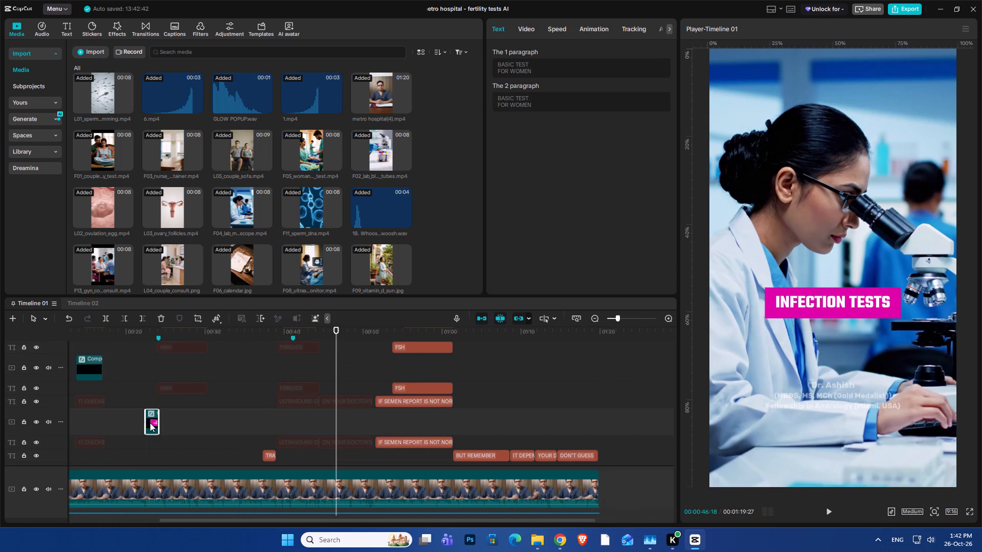
pyautogui.scroll(7, 201, 420)
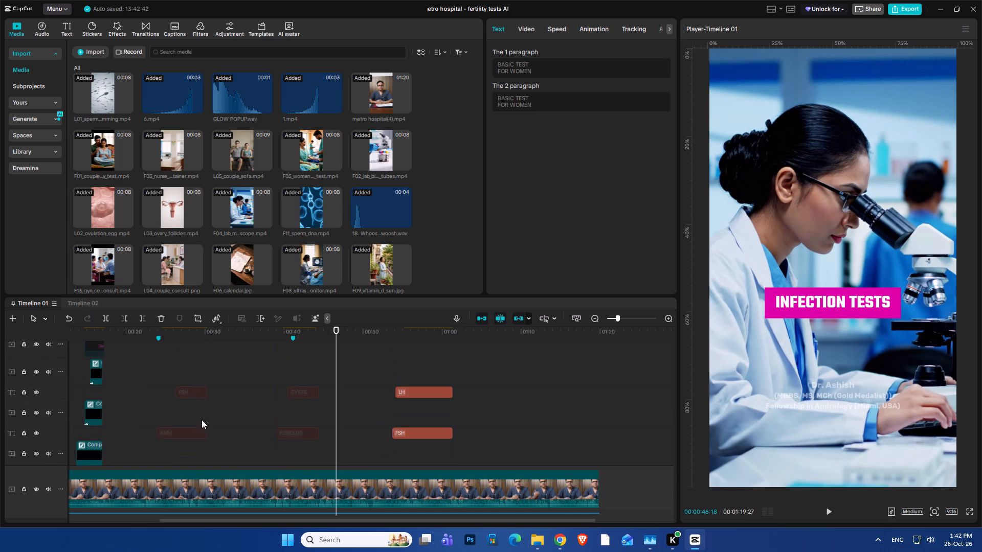
pyautogui.click(92, 411)
pyautogui.click(93, 333)
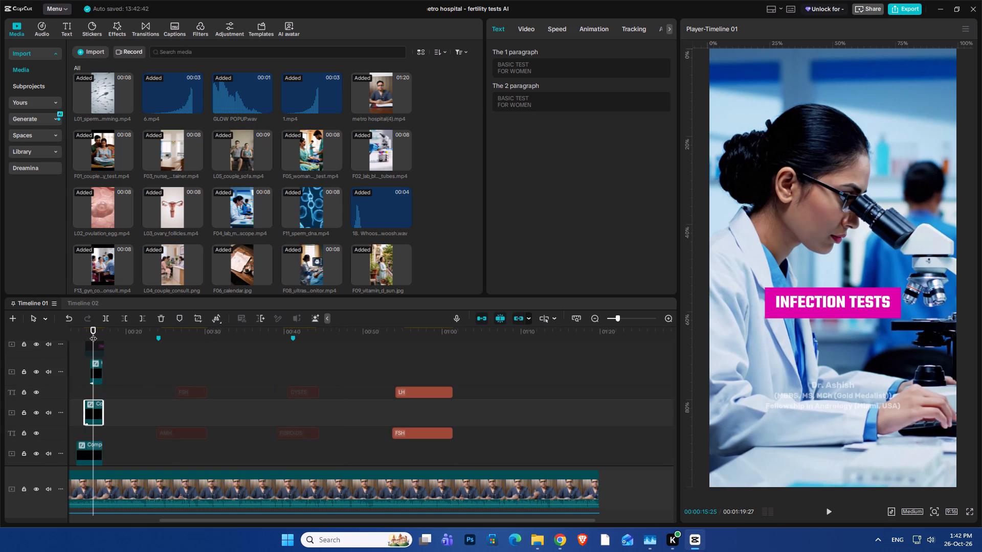
pyautogui.hotkey('ctrl', 'c')
pyautogui.scroll(6, 282, 409)
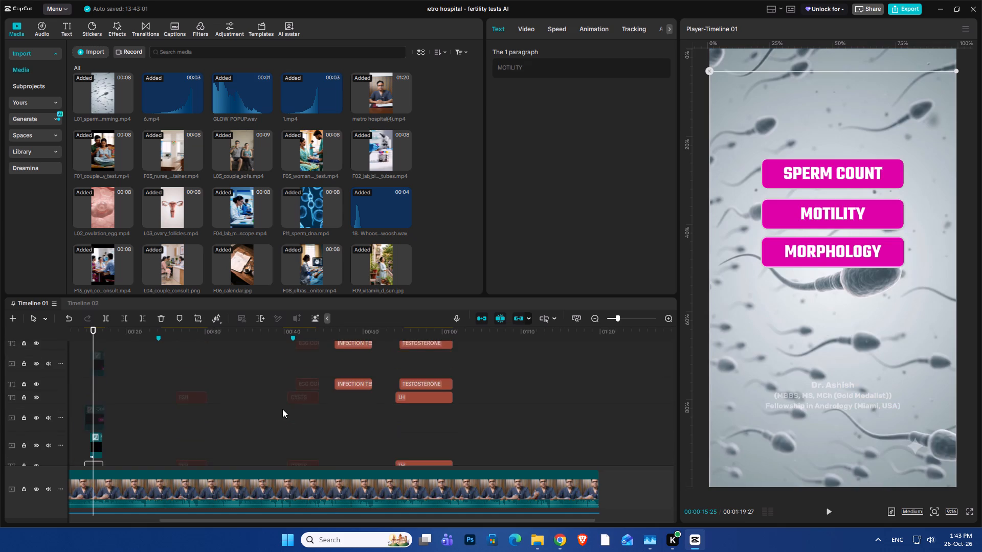
pyautogui.scroll(5, 291, 405)
pyautogui.moveTo(336, 332); pyautogui.dragTo(332, 338)
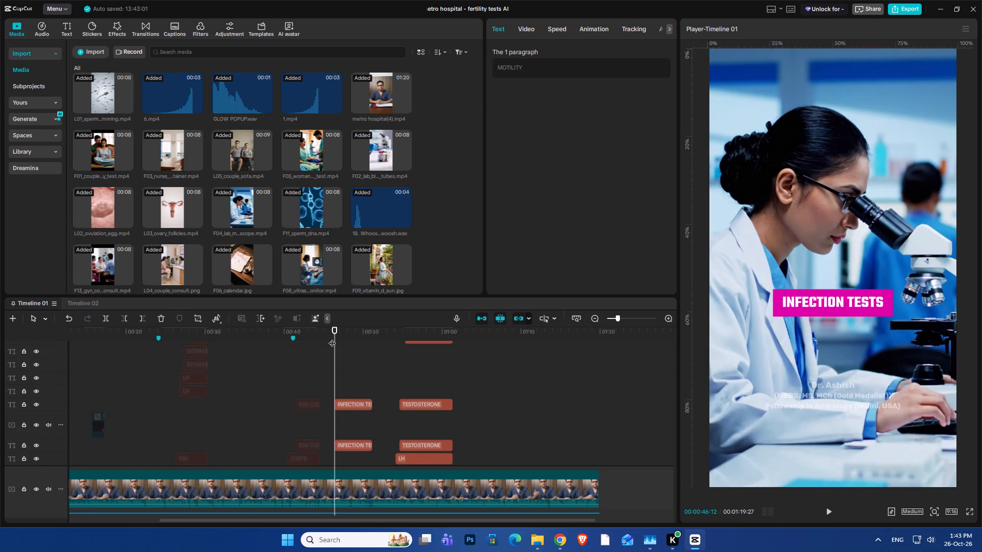
pyautogui.hotkey('ctrl', 'v')
pyautogui.keyDown('ctrl'); pyautogui.scroll(9, 340, 457); pyautogui.keyUp('ctrl')
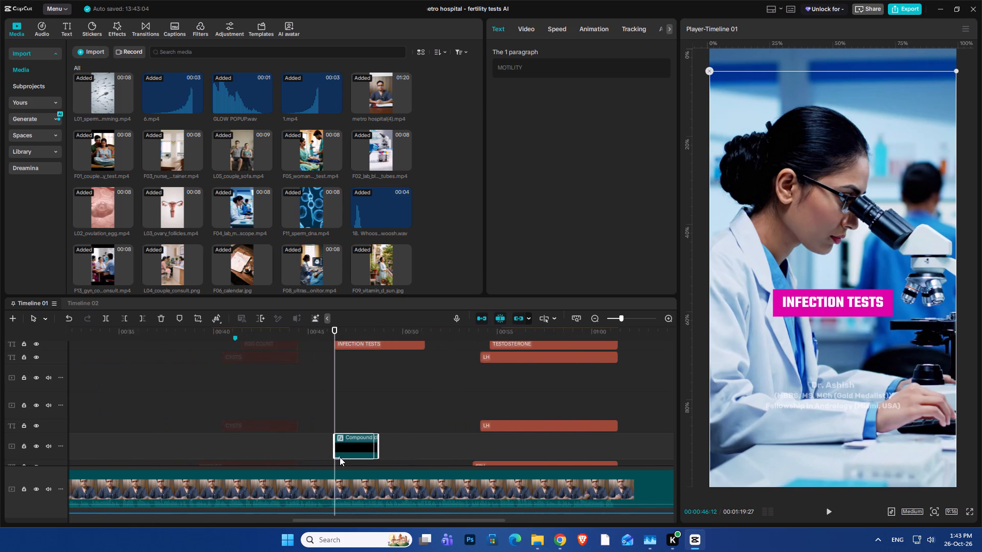
# Play into the pasted compound clip and move its MOTILITY label just below the INFECTION TESTS label in the frame.
pyautogui.press('space')
pyautogui.press('space')
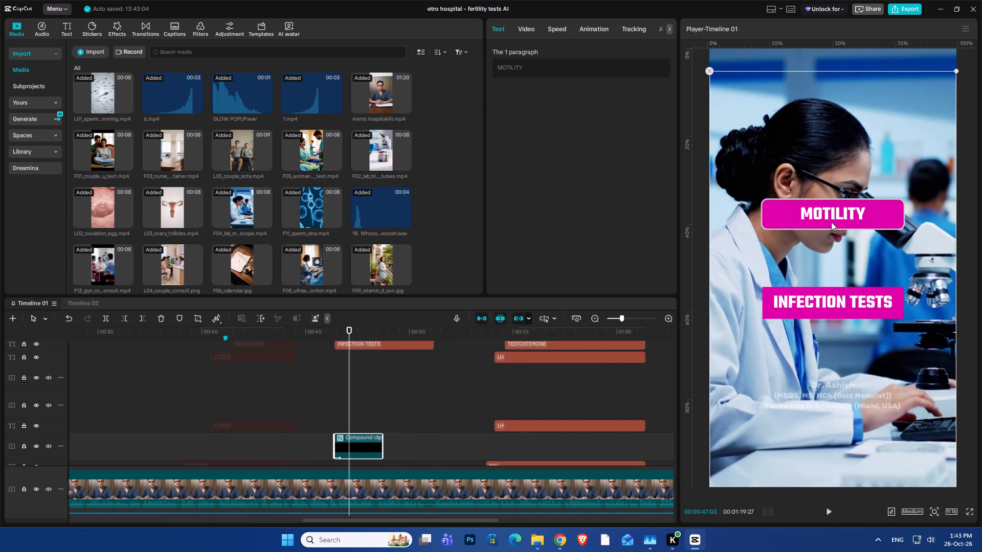
pyautogui.moveTo(831, 222); pyautogui.dragTo(834, 348)
# Duplicate the pasted MOTILITY compound clip onto the track above, starting about one second earlier.
pyautogui.scroll(-2, 734, 350)
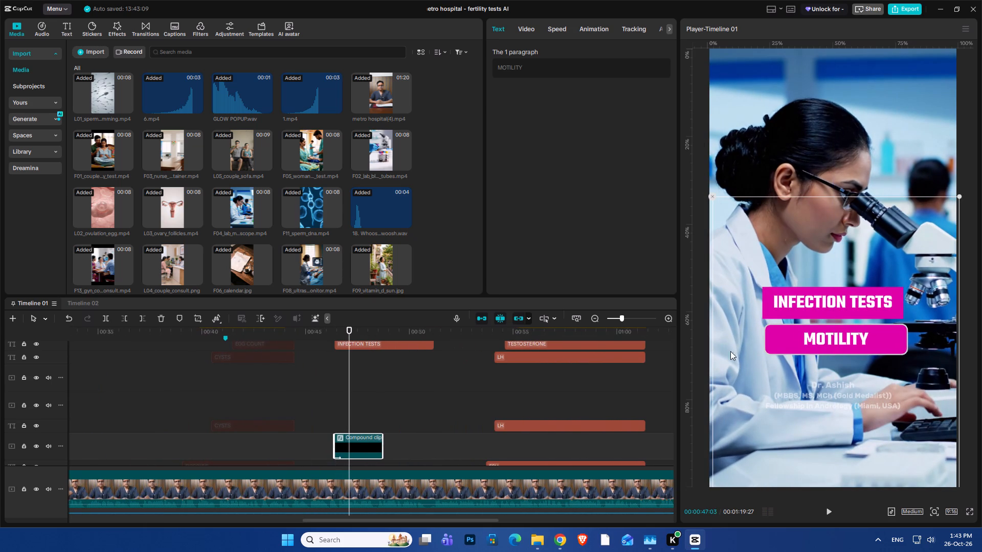
pyautogui.scroll(-4, 730, 351)
pyautogui.keyDown('alt'); pyautogui.moveTo(360, 446); pyautogui.dragTo(337, 448); pyautogui.keyUp('alt')
# Disable both VITAMIN D text layers that start at 45:06.
pyautogui.scroll(-7, 336, 435)
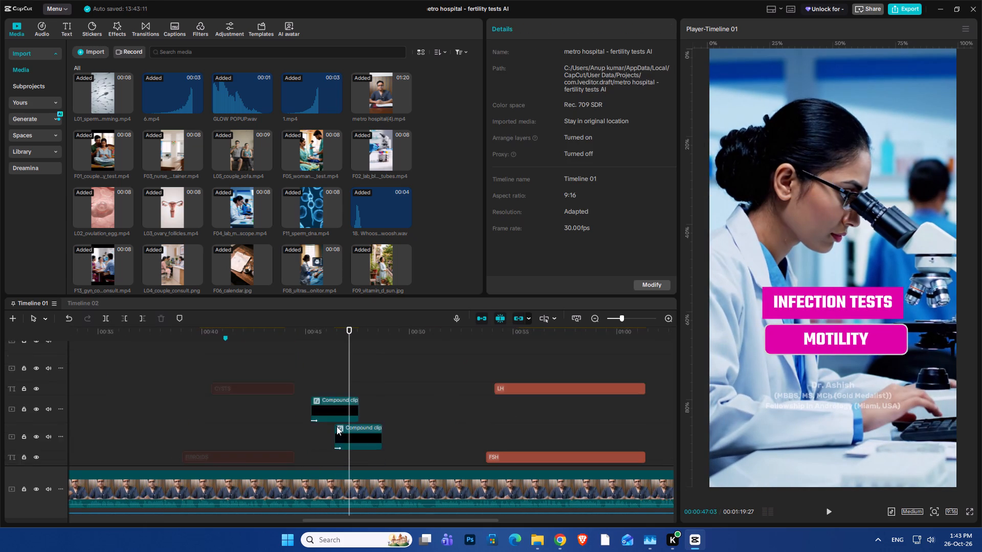
pyautogui.scroll(-3, 322, 367)
pyautogui.scroll(7, 322, 367)
pyautogui.scroll(17, 327, 404)
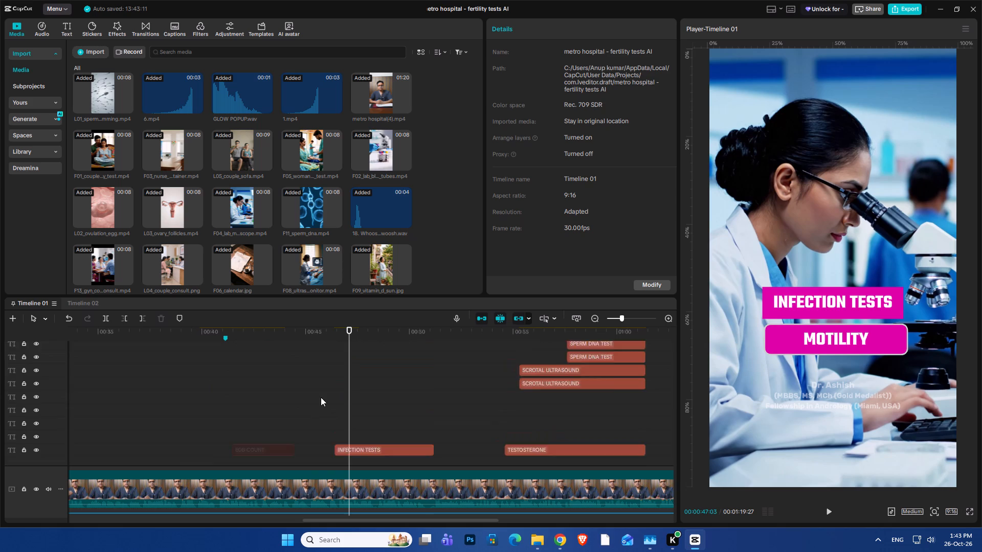
pyautogui.scroll(9, 321, 397)
pyautogui.moveTo(308, 331); pyautogui.dragTo(307, 338)
pyautogui.scroll(-6, 317, 381)
pyautogui.moveTo(353, 360); pyautogui.dragTo(352, 360)
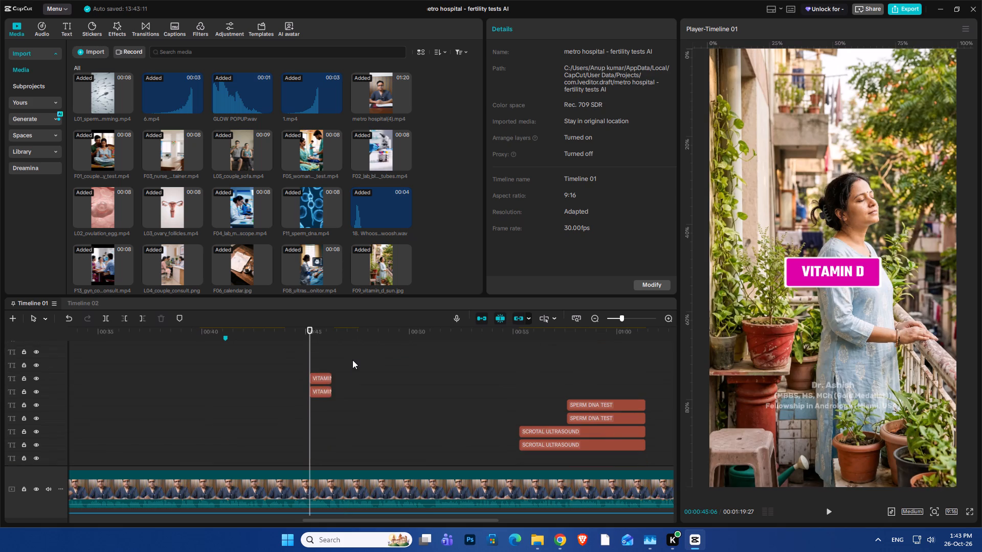
pyautogui.moveTo(352, 360); pyautogui.dragTo(320, 394)
pyautogui.hotkey('shift', 'e')
# Align the start of the duplicated MOTILITY compound clip to 45:06.
pyautogui.scroll(-15, 321, 422)
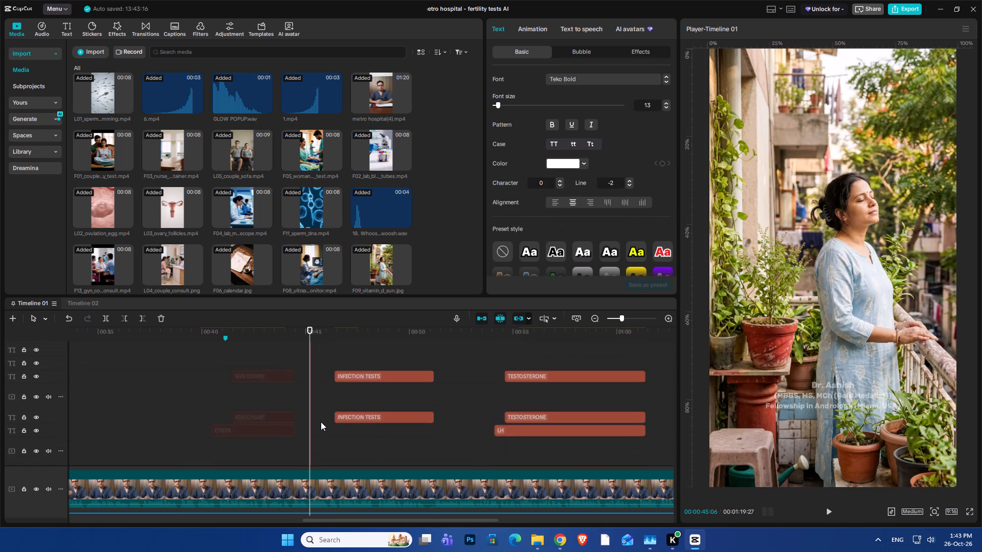
pyautogui.scroll(-8, 321, 422)
pyautogui.keyDown('ctrl'); pyautogui.scroll(13, 321, 422); pyautogui.keyUp('ctrl')
pyautogui.moveTo(349, 378); pyautogui.dragTo(343, 380)
# Play into the duplicated compound clip and move its MOTILITY label up above the woman's head, centred horizontally.
pyautogui.press('space')
pyautogui.press('space')
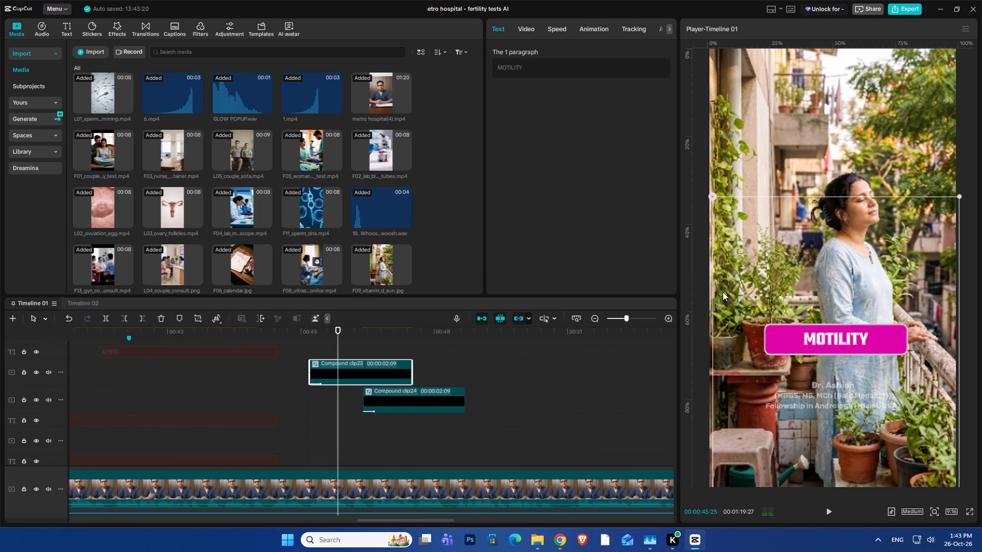
pyautogui.moveTo(767, 296); pyautogui.dragTo(764, 101)
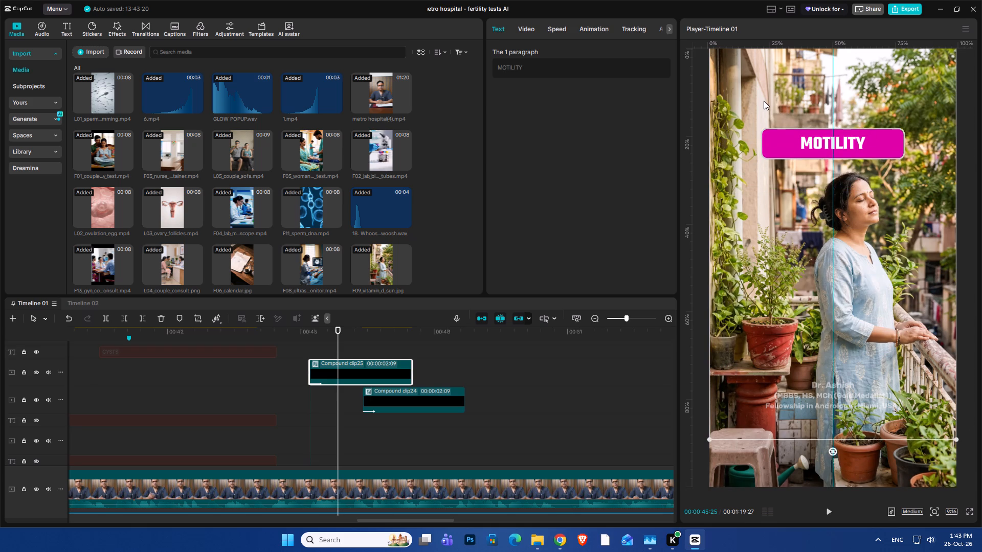
pyautogui.moveTo(764, 101); pyautogui.dragTo(764, 102)
# Copy the wording VITAMIN D from its disabled text layer, passing it through the Windows search box to get plain text.
pyautogui.scroll(2, 361, 434)
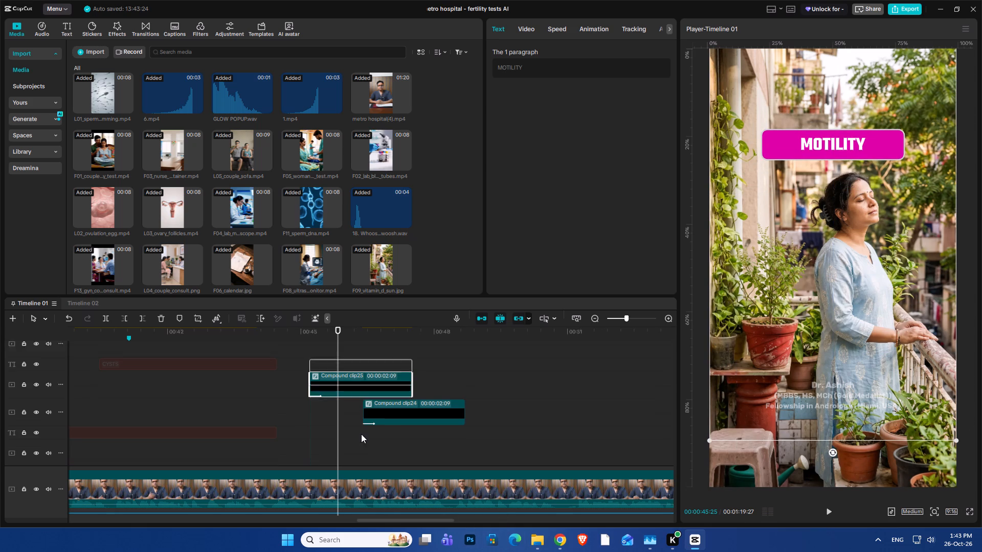
pyautogui.scroll(20, 361, 434)
pyautogui.scroll(5, 361, 434)
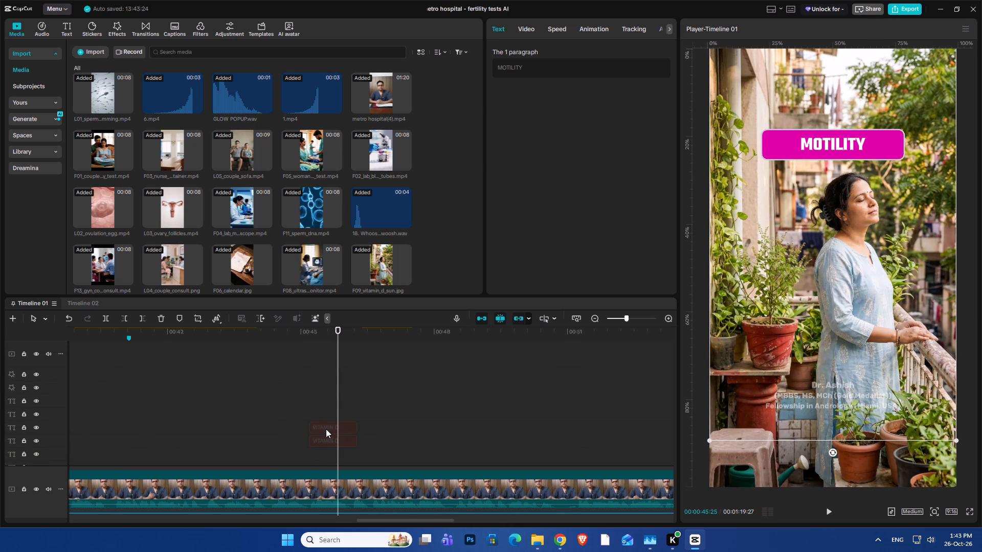
pyautogui.click(326, 429)
pyautogui.keyDown('ctrl'); pyautogui.click(523, 83); pyautogui.keyUp('ctrl')
pyautogui.hotkey('ctrl', 'a')
pyautogui.hotkey('ctrl', 'c')
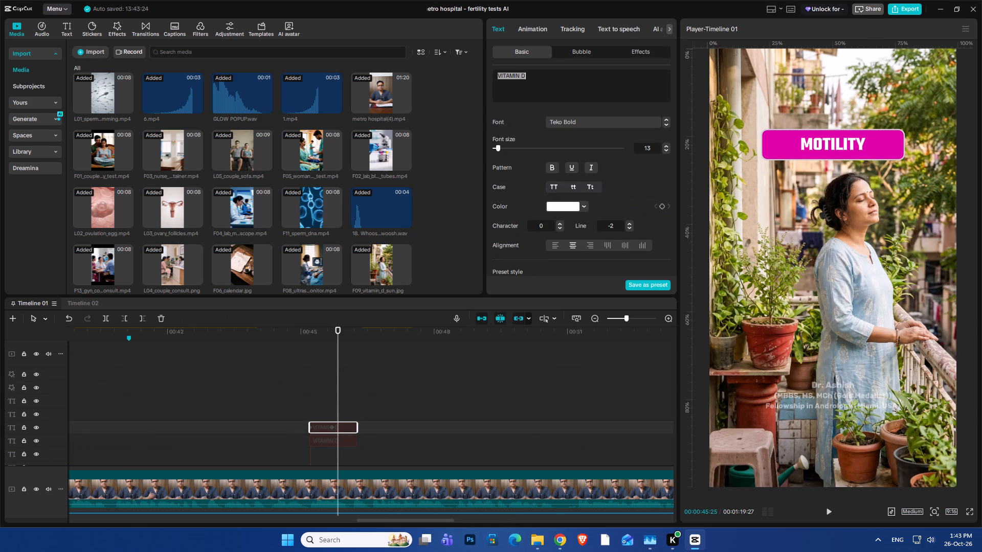
pyautogui.click(337, 546)
pyautogui.hotkey('ctrl', 'v')
pyautogui.hotkey('ctrl', 'a')
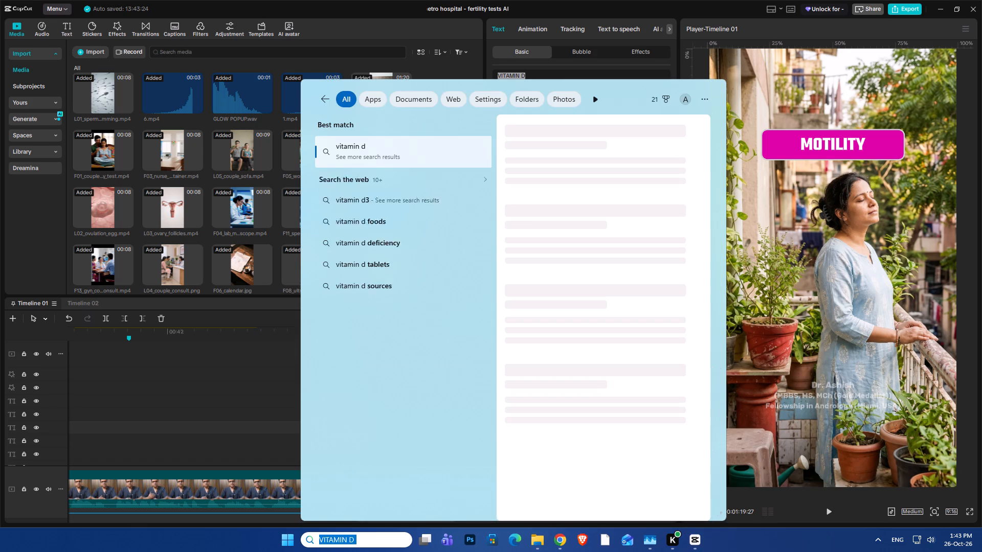
pyautogui.hotkey('ctrl', 'c')
pyautogui.click(275, 439)
# Move the duplicated MOTILITY compound clip above the woman earlier to start at about 44:19, checking its timing in playback.
pyautogui.scroll(-5, 349, 434)
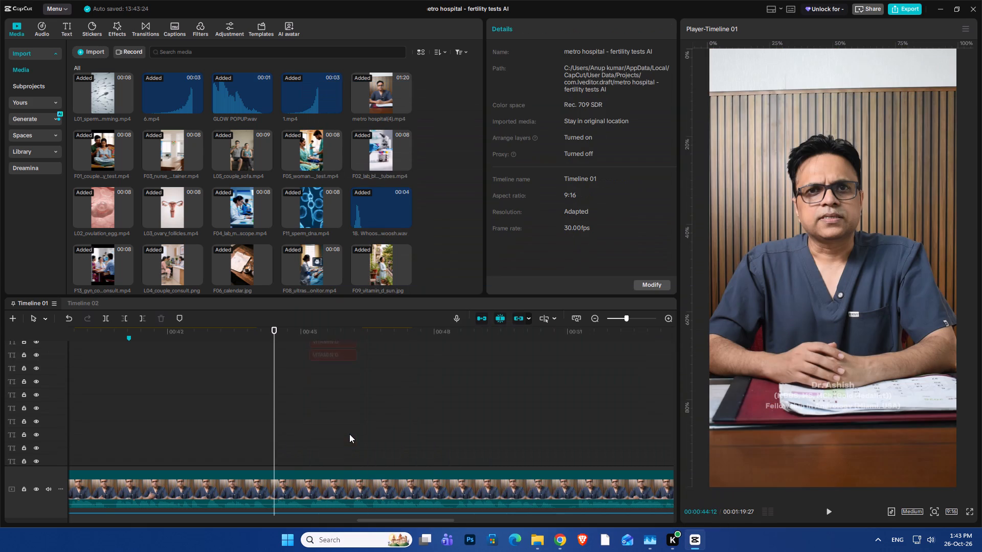
pyautogui.scroll(-20, 349, 434)
pyautogui.scroll(-15, 349, 434)
pyautogui.scroll(-14, 349, 434)
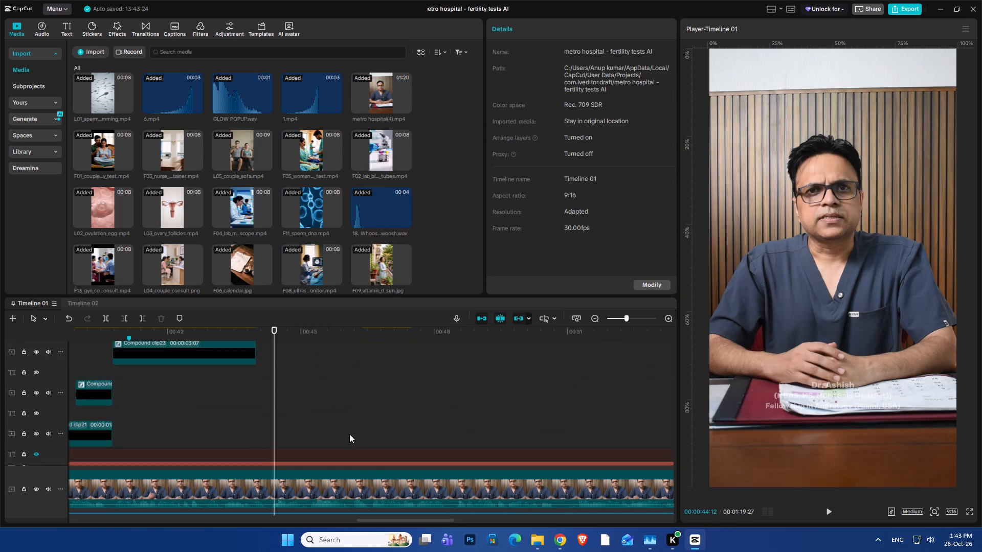
pyautogui.scroll(-6, 349, 434)
pyautogui.scroll(-20, 349, 434)
pyautogui.scroll(17, 349, 434)
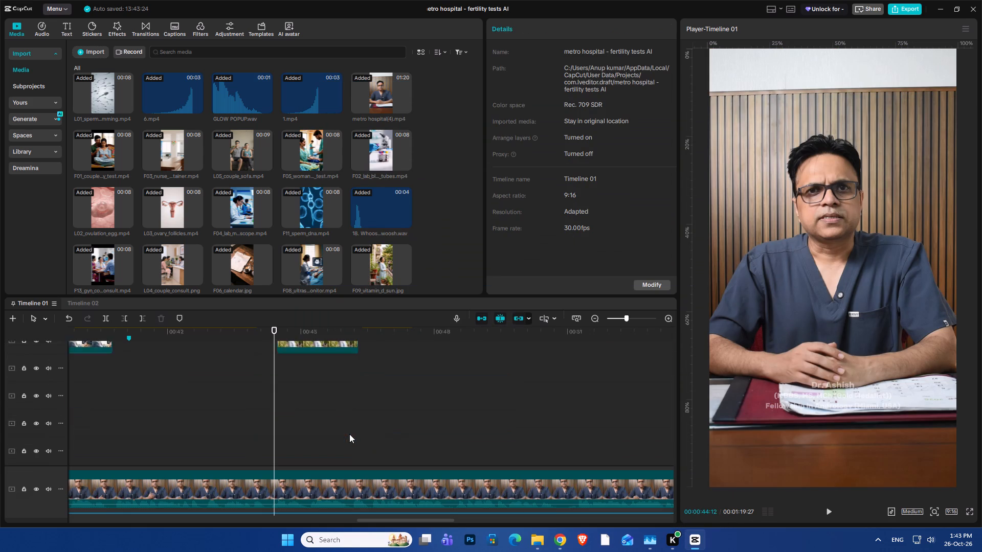
pyautogui.scroll(20, 349, 434)
pyautogui.scroll(17, 349, 434)
pyautogui.scroll(8, 349, 434)
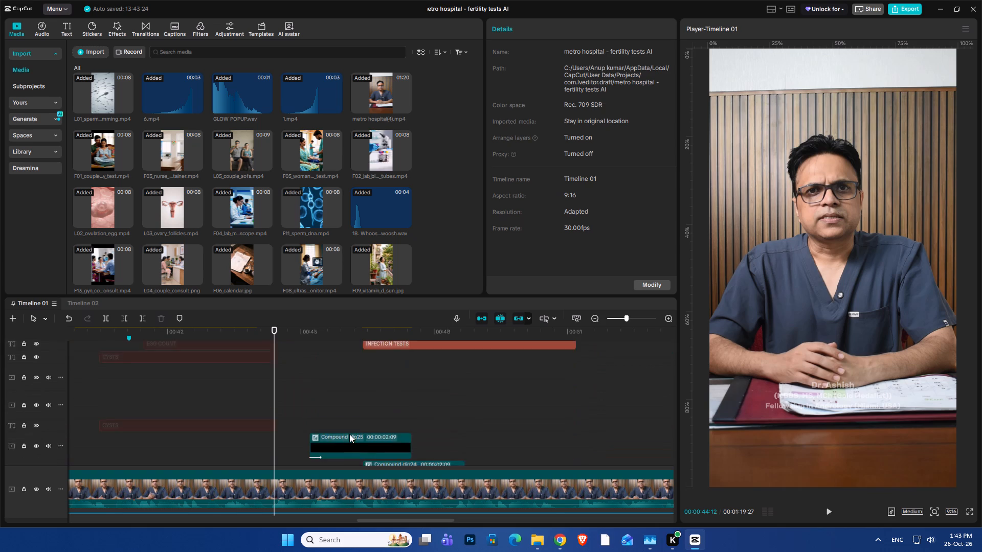
pyautogui.scroll(3, 349, 434)
pyautogui.scroll(-16, 349, 434)
pyautogui.scroll(4, 349, 434)
pyautogui.moveTo(352, 377); pyautogui.dragTo(318, 381)
pyautogui.click(260, 339)
pyautogui.press('space')
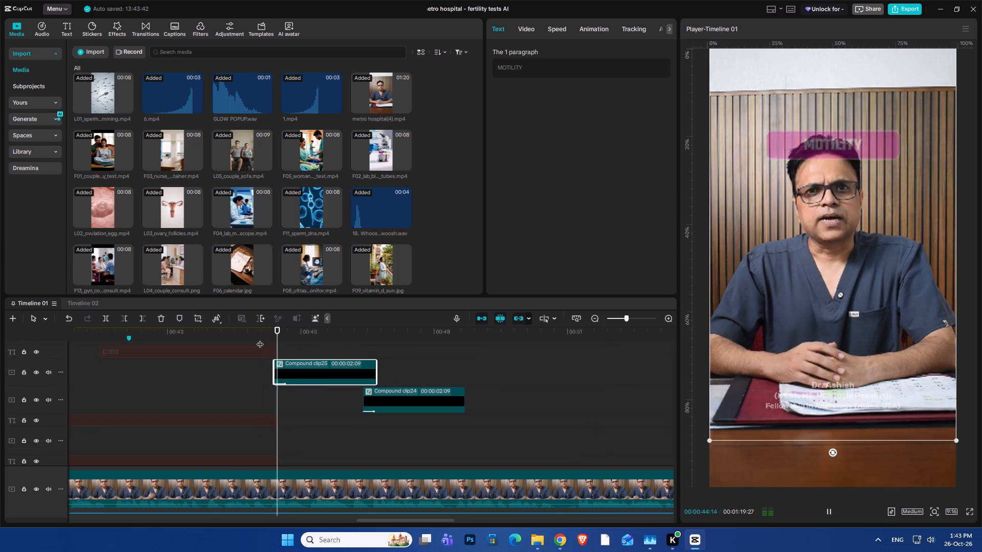
pyautogui.press('space')
pyautogui.moveTo(296, 372); pyautogui.dragTo(306, 374)
pyautogui.click(270, 339)
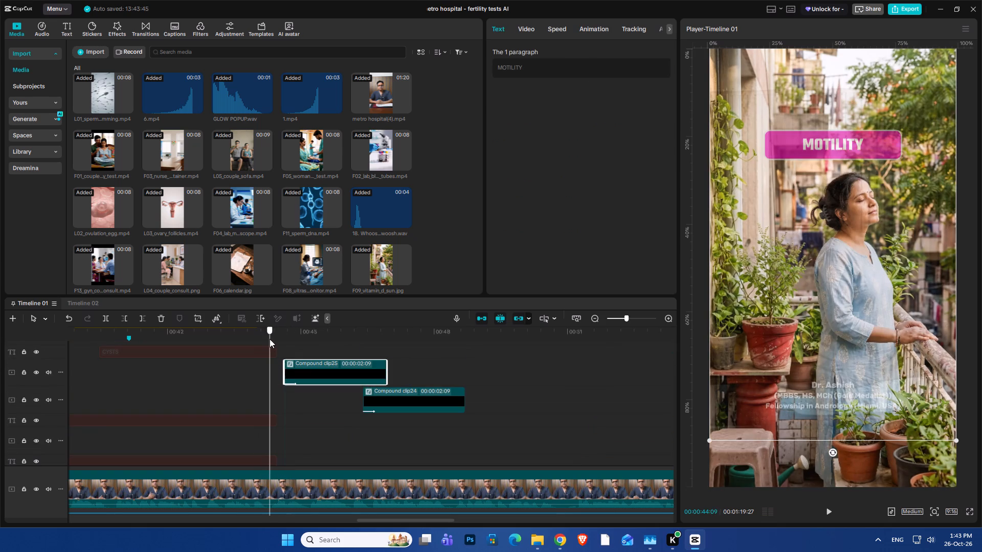
pyautogui.press('space')
pyautogui.press('space')
# Replace the MOTILITY wording in the earlier compound clip with the copied VITAMIN D and play back the result.
pyautogui.click(299, 367)
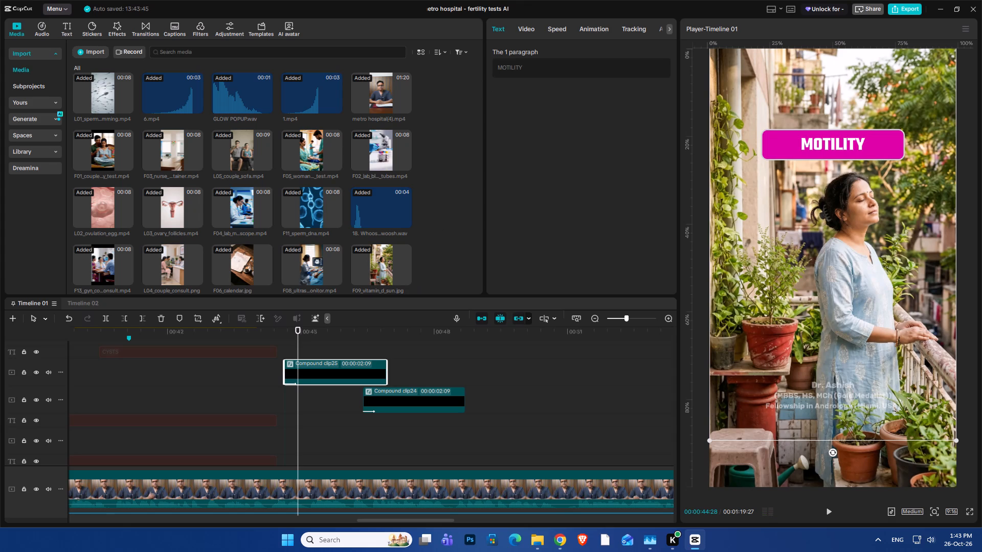
pyautogui.keyDown('ctrl'); pyautogui.click(523, 70); pyautogui.keyUp('ctrl')
pyautogui.hotkey('ctrl', 'a')
pyautogui.hotkey('ctrl', 'v')
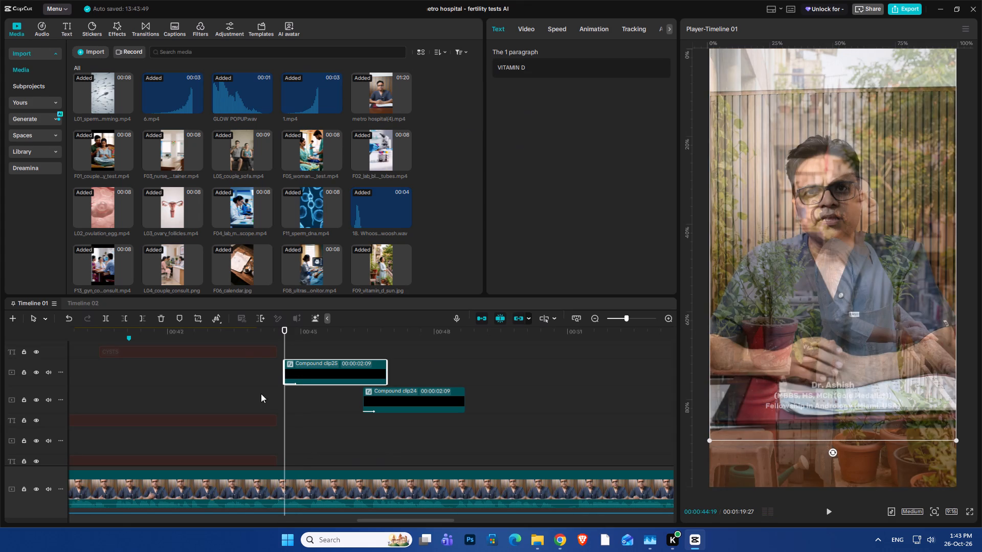
pyautogui.click(264, 330)
pyautogui.press('space')
pyautogui.press('space')
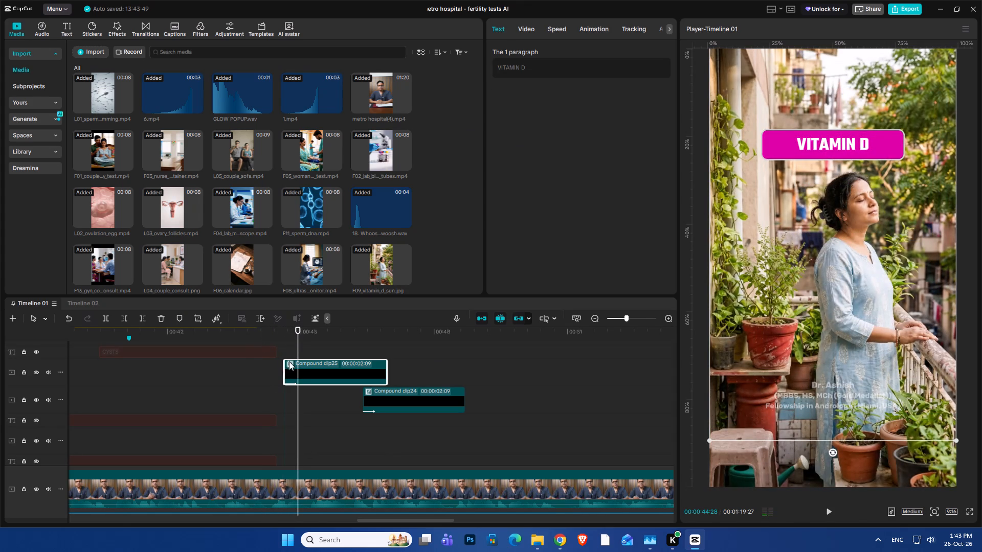
pyautogui.press('space')
pyautogui.press('space')
pyautogui.press('space')
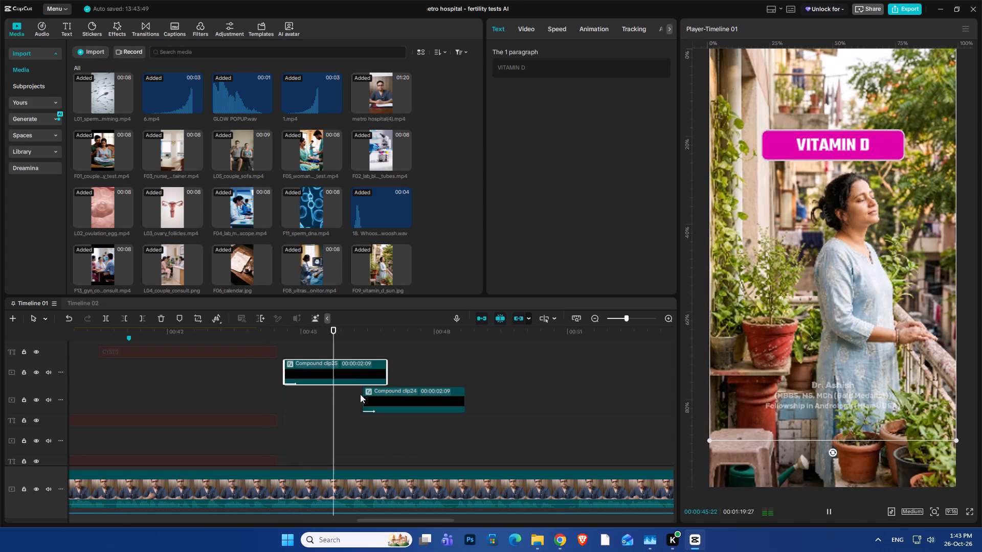
pyautogui.press('space')
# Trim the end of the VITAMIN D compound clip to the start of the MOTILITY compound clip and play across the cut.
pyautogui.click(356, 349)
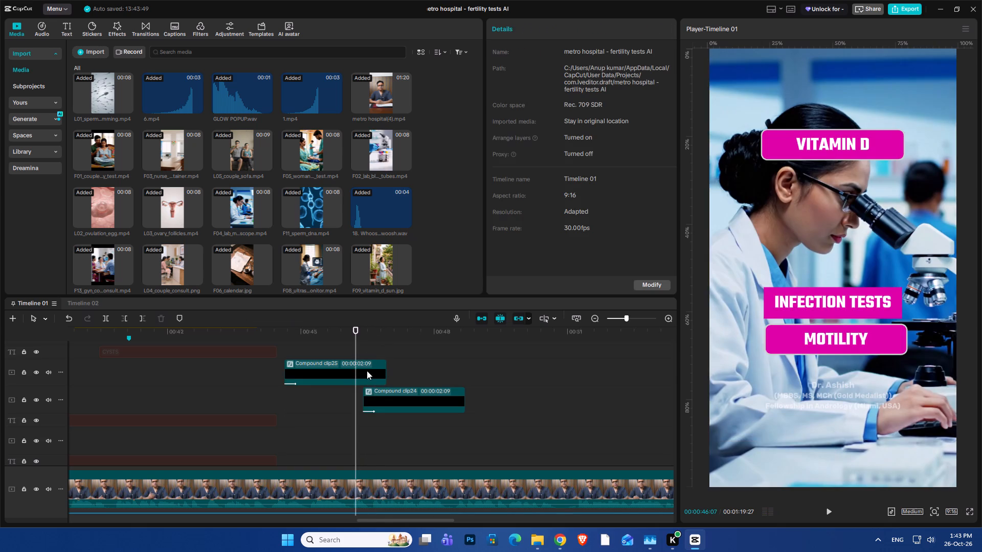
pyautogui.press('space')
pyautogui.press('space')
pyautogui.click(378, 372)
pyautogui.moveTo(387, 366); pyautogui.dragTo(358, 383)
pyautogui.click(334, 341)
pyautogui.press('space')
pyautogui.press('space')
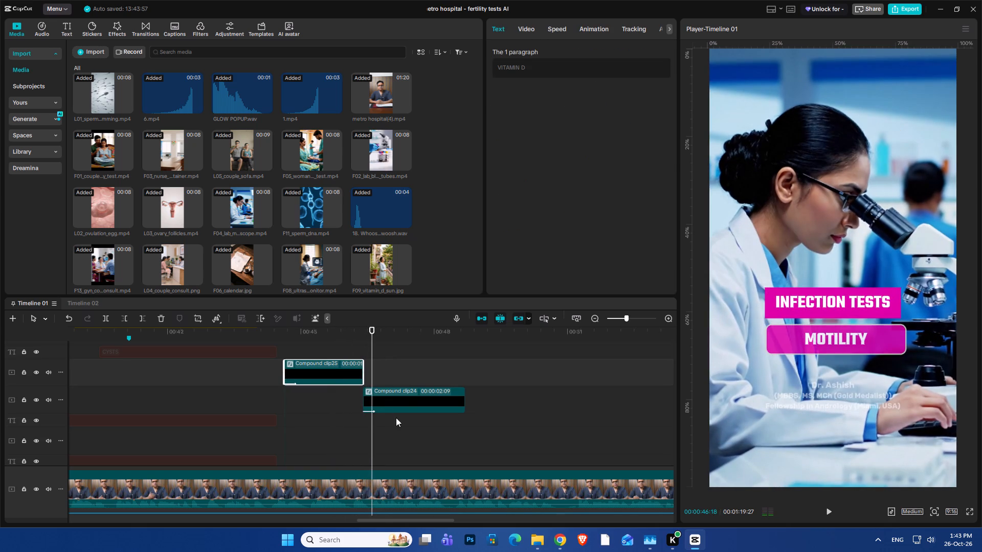
# Move the MOTILITY label in the microscope shot slightly up, centred horizontally, just beneath the INFECTION TESTS label.
pyautogui.click(390, 399)
pyautogui.moveTo(829, 386); pyautogui.dragTo(832, 369)
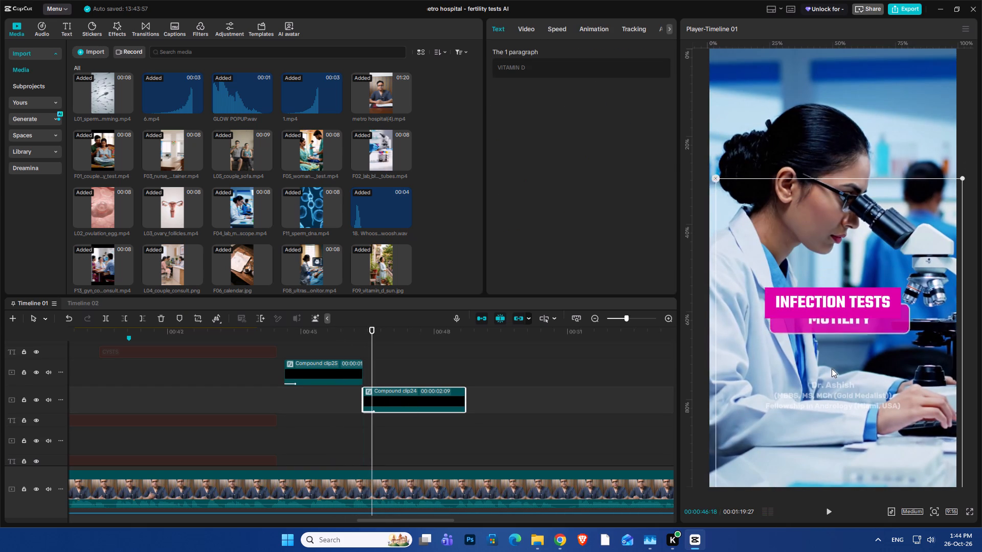
pyautogui.moveTo(832, 369); pyautogui.dragTo(823, 380)
# Disable both INFECTION TESTS text layers over the microscope shot.
pyautogui.scroll(13, 430, 383)
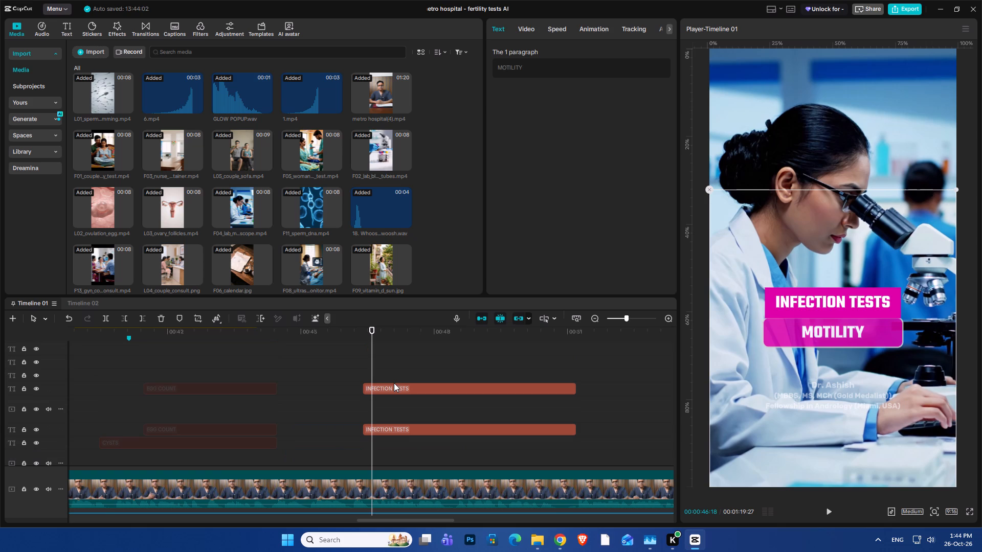
pyautogui.moveTo(330, 366); pyautogui.dragTo(466, 428)
pyautogui.hotkey('shift', 'e')
# Copy the wording INFECTION TESTS from its disabled text layer, passing it through the Windows search box to get plain text.
pyautogui.scroll(-15, 371, 396)
pyautogui.click(397, 376)
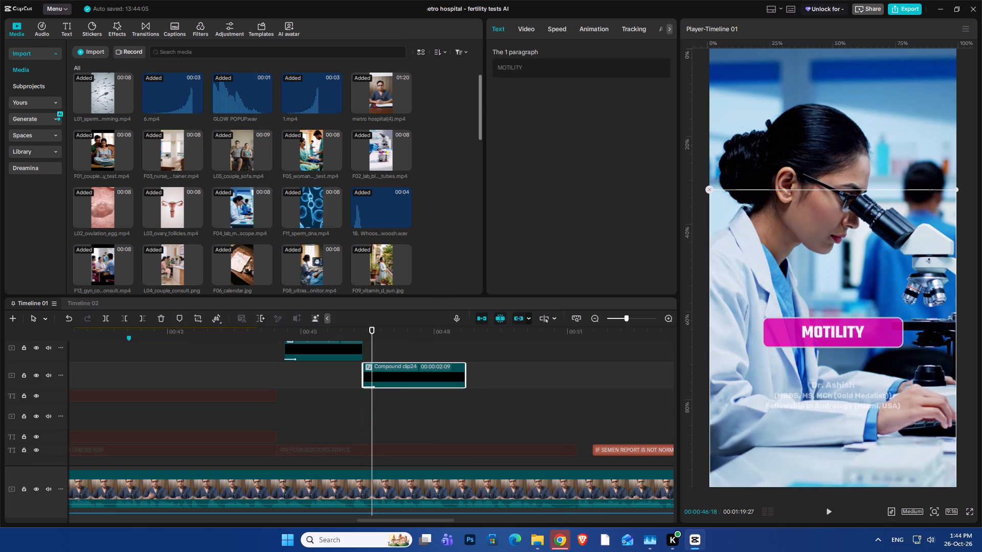
pyautogui.scroll(6, 338, 478)
pyautogui.scroll(5, 379, 426)
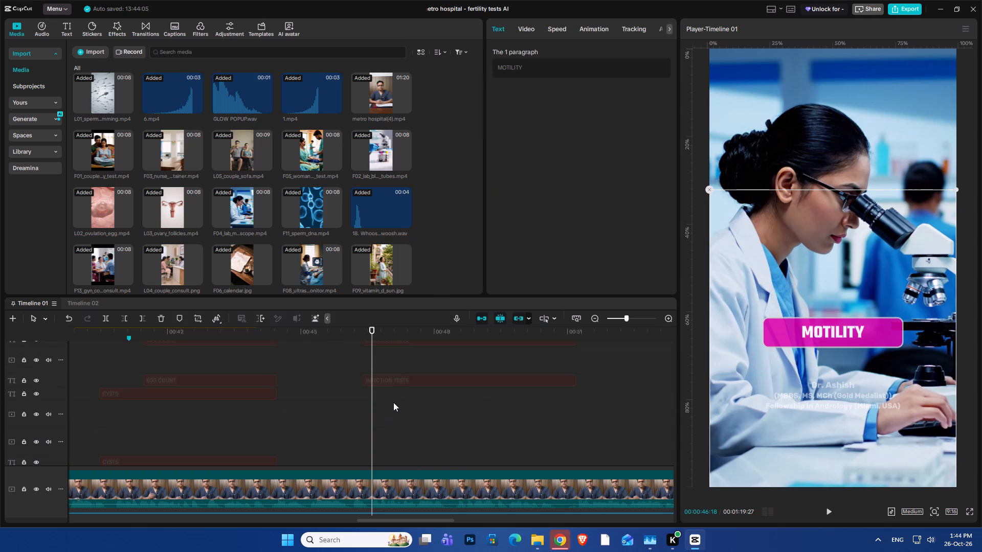
pyautogui.click(393, 382)
pyautogui.keyDown('ctrl'); pyautogui.click(534, 97); pyautogui.keyUp('ctrl')
pyautogui.hotkey('ctrl', 'a')
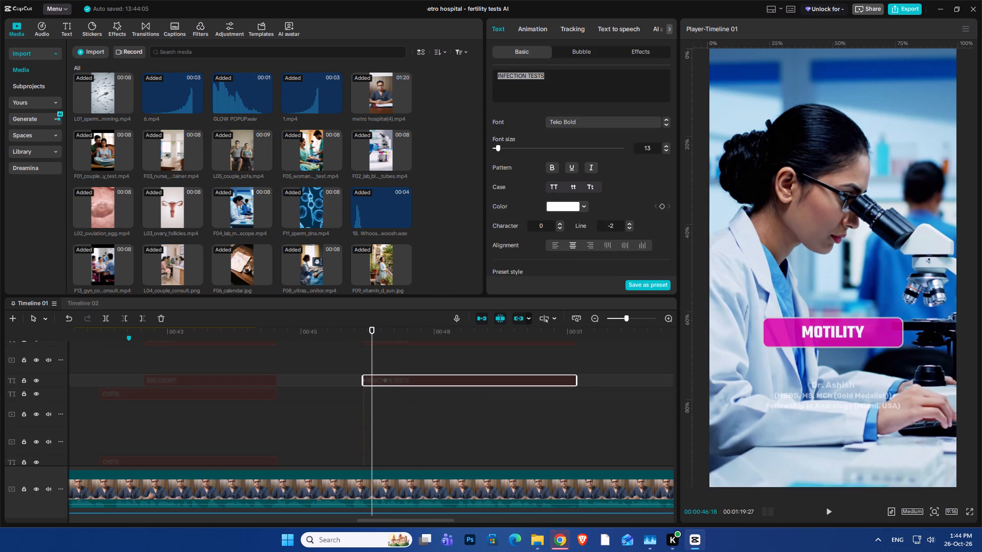
pyautogui.hotkey('ctrl', 'c')
pyautogui.click(329, 539)
pyautogui.hotkey('ctrl', 'v')
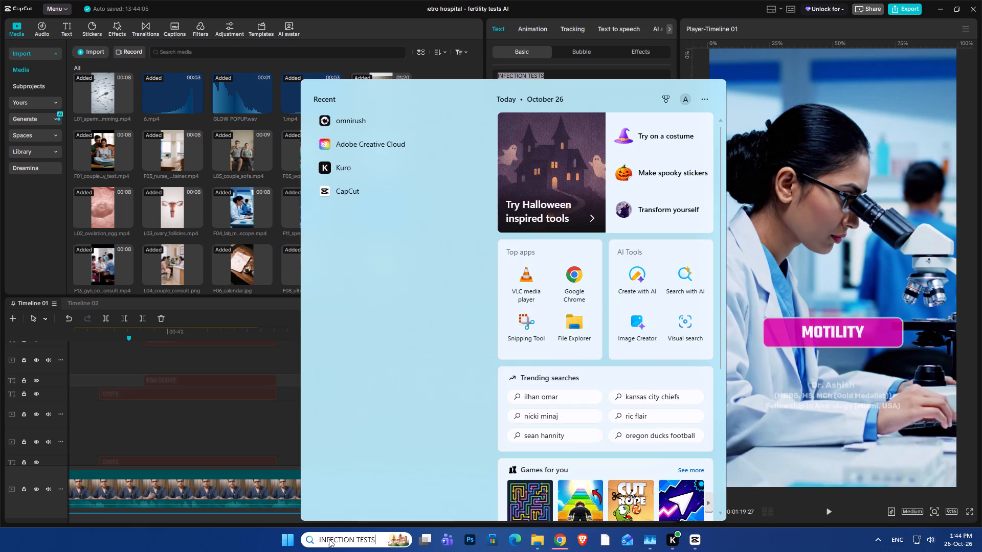
pyautogui.hotkey('ctrl', 'a')
pyautogui.hotkey('ctrl', 'c')
pyautogui.click(269, 438)
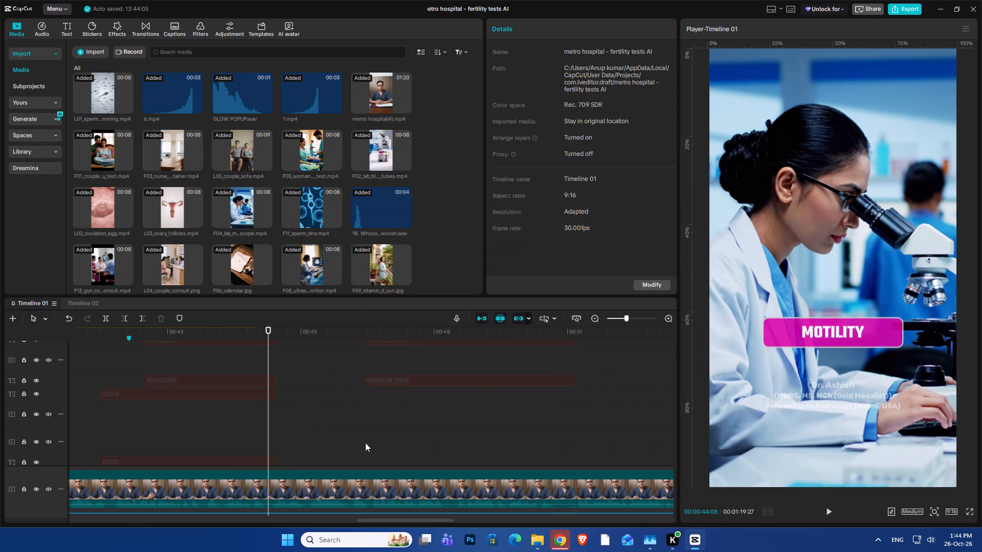
# Replace the MOTILITY wording in the compound clip over the microscope shot with the copied INFECTION TESTS.
pyautogui.scroll(4, 372, 429)
pyautogui.scroll(-5, 385, 394)
pyautogui.scroll(-5, 331, 426)
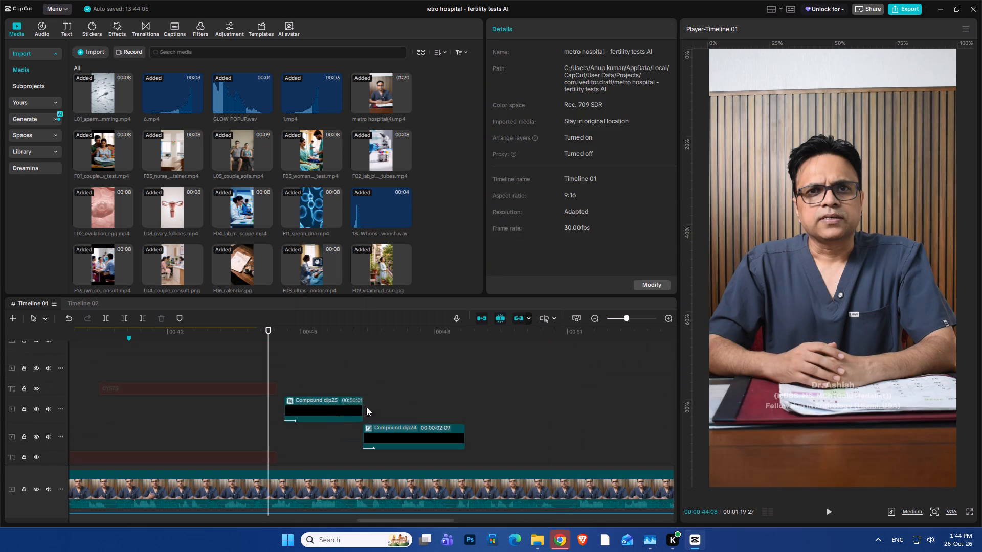
pyautogui.click(371, 378)
pyautogui.moveTo(371, 378); pyautogui.dragTo(361, 398)
pyautogui.click(388, 439)
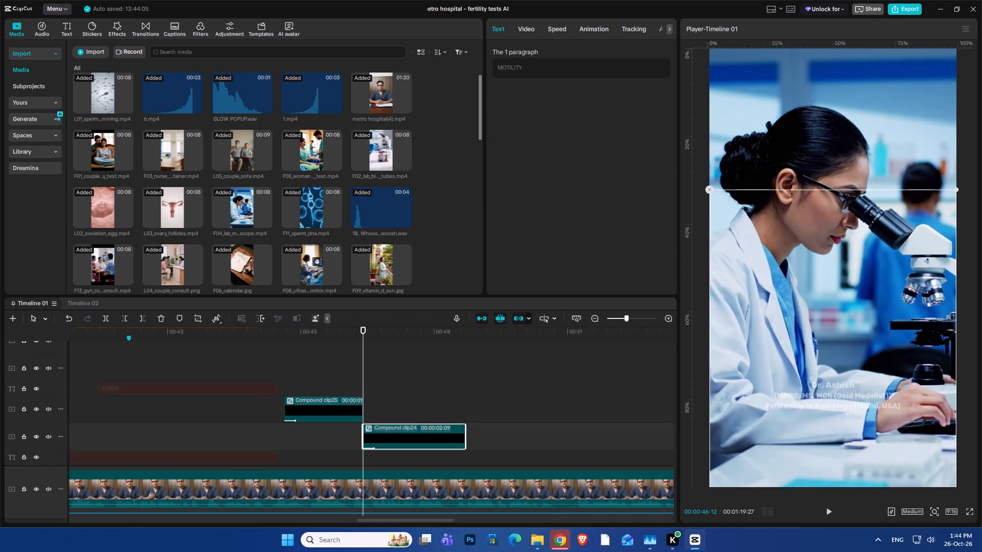
pyautogui.keyDown('ctrl'); pyautogui.click(534, 65); pyautogui.keyUp('ctrl')
pyautogui.hotkey('ctrl', 'a')
pyautogui.hotkey('ctrl', 'v')
# Play back and scrub through the change from the VITAMIN D label to the INFECTION TESTS label against the background shots.
pyautogui.click(332, 363)
pyautogui.press('space')
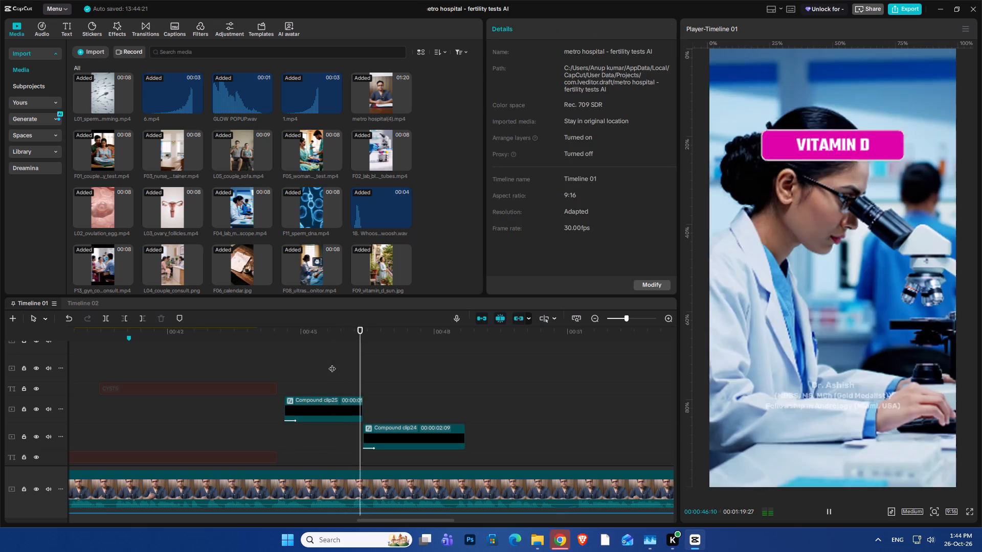
pyautogui.press('space')
pyautogui.moveTo(377, 366); pyautogui.dragTo(346, 381)
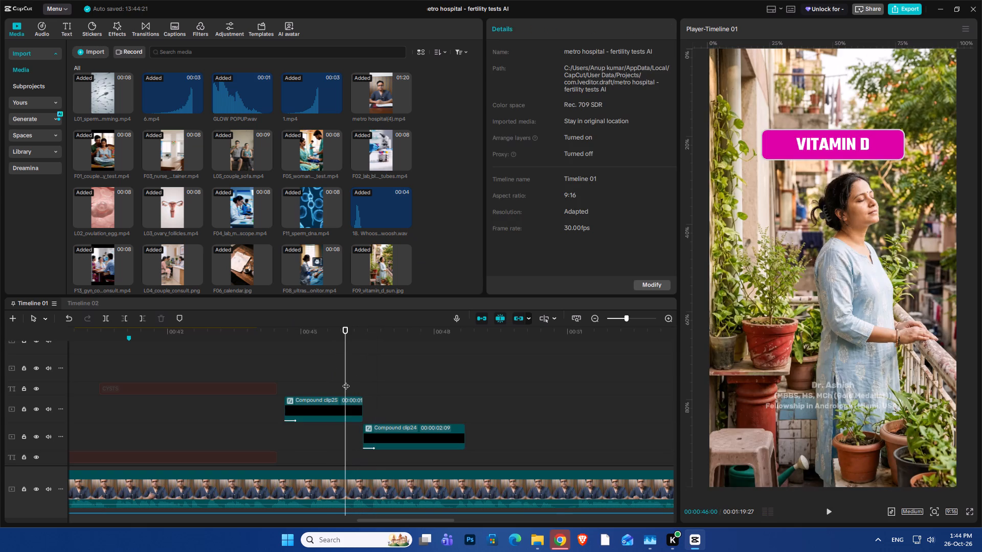
pyautogui.press('space')
pyautogui.press('space')
pyautogui.moveTo(372, 369); pyautogui.dragTo(365, 373)
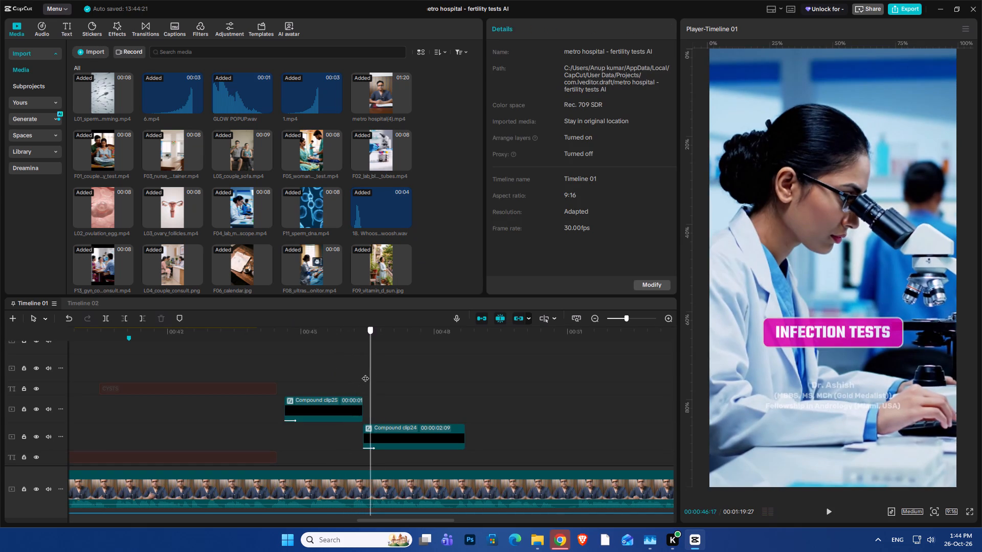
pyautogui.moveTo(365, 373); pyautogui.dragTo(362, 377)
# Trim the end of the VITAMIN D compound clip to the end of the F09_vitamin_d_sun.jpg background at 46:09.
pyautogui.scroll(-20, 364, 390)
pyautogui.scroll(-3, 364, 390)
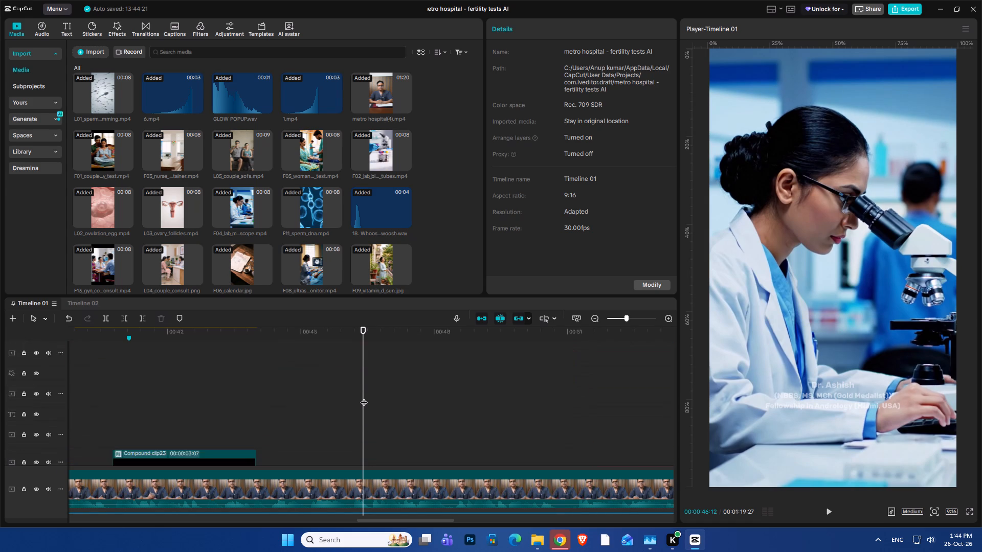
pyautogui.scroll(-11, 364, 397)
pyautogui.scroll(1, 364, 397)
pyautogui.scroll(-1, 364, 397)
pyautogui.moveTo(360, 367); pyautogui.dragTo(358, 372)
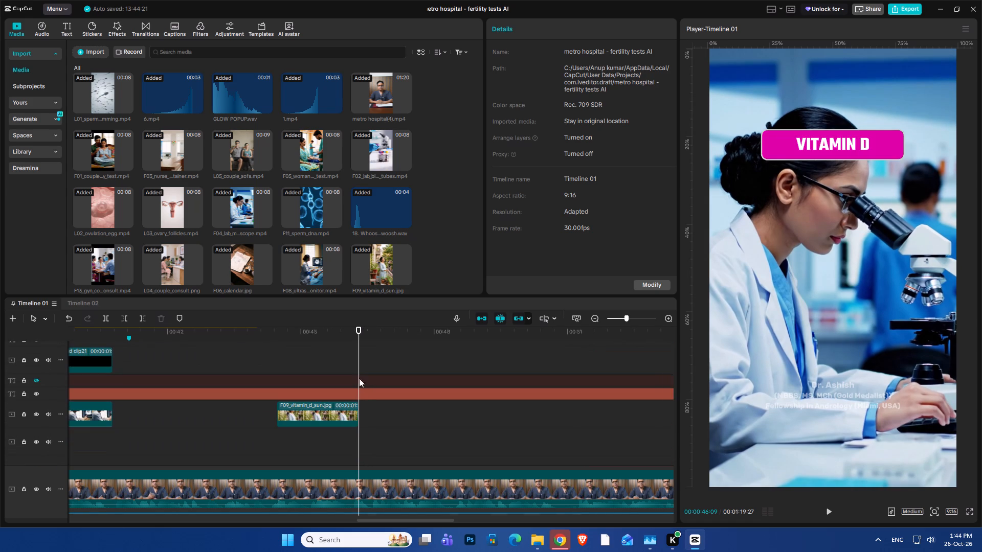
pyautogui.scroll(20, 362, 409)
pyautogui.scroll(15, 362, 409)
pyautogui.click(355, 422)
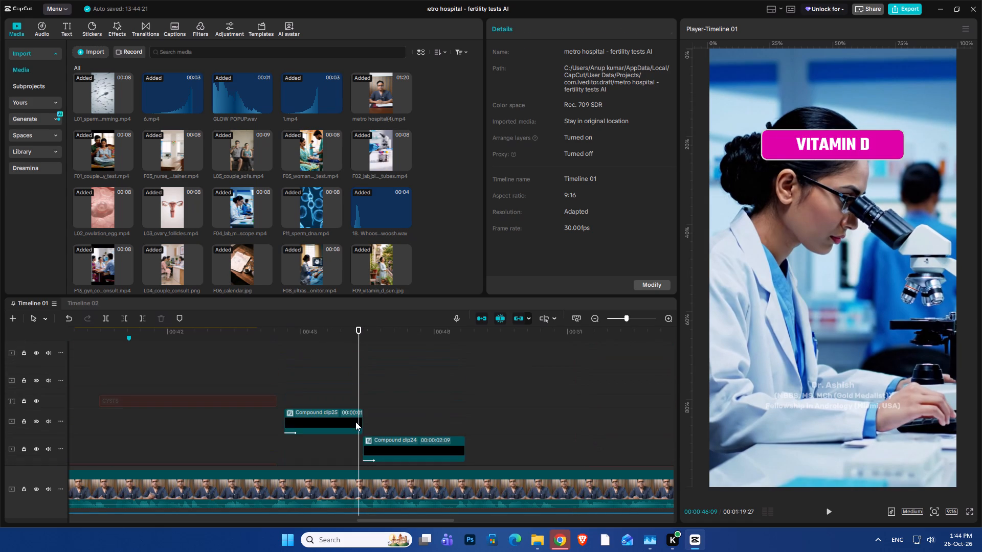
pyautogui.press('w')
# Move the INFECTION TESTS compound clip earlier to start at 46:09, directly after the VITAMIN D clip.
pyautogui.moveTo(387, 447); pyautogui.dragTo(383, 441)
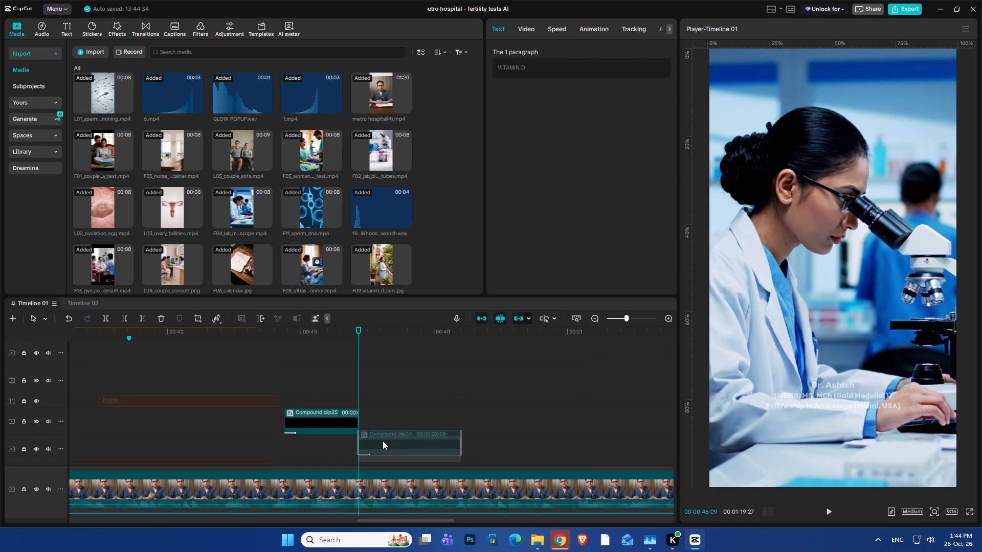
pyautogui.moveTo(383, 441); pyautogui.dragTo(383, 441)
# Copy the keyframed Blur effect near 00:40 onto the cut at 46:09, shifting it slightly earlier so its keyframes straddle the cut.
pyautogui.keyDown('ctrl'); pyautogui.scroll(-8, 365, 425); pyautogui.keyUp('ctrl')
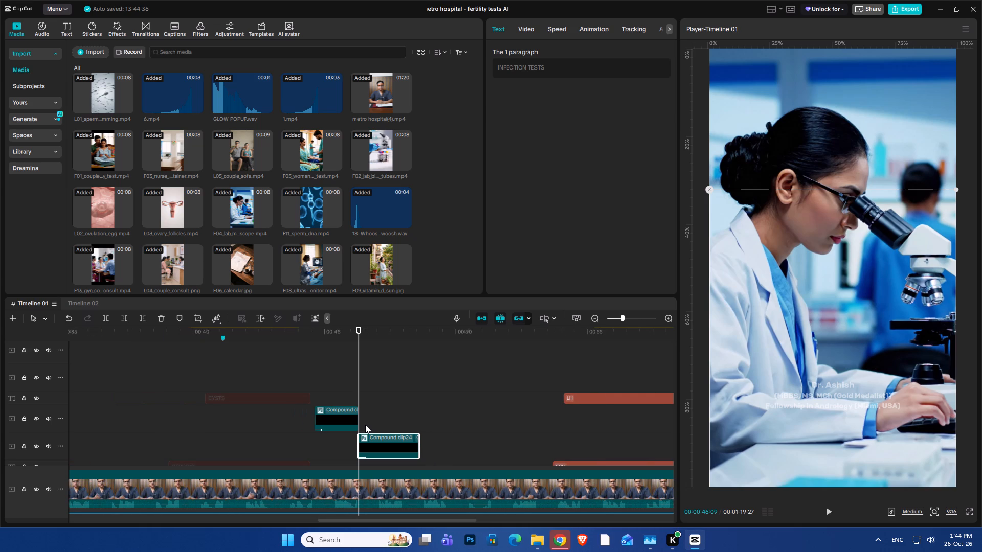
pyautogui.keyDown('ctrl'); pyautogui.scroll(-7, 337, 394); pyautogui.keyUp('ctrl')
pyautogui.scroll(13, 338, 395)
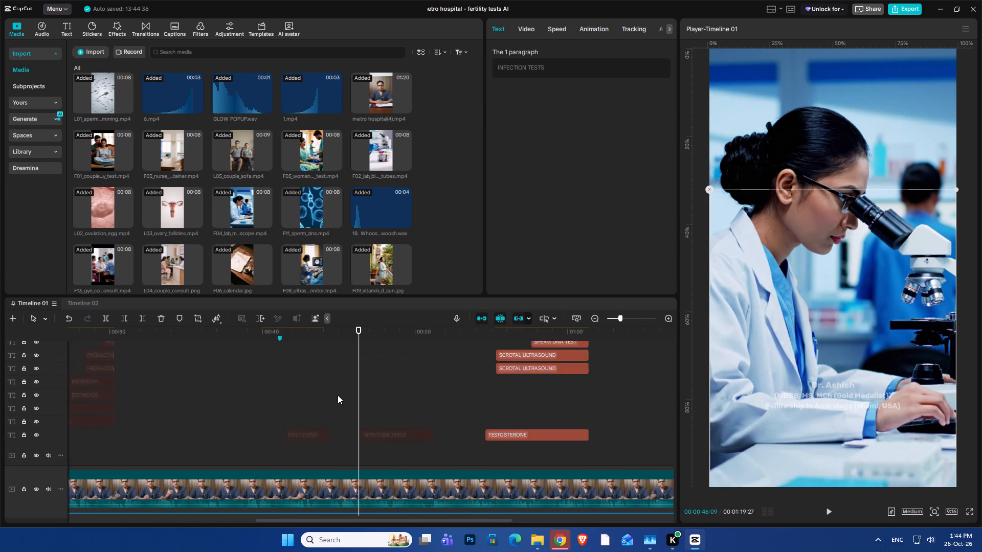
pyautogui.scroll(20, 338, 395)
pyautogui.scroll(2, 338, 395)
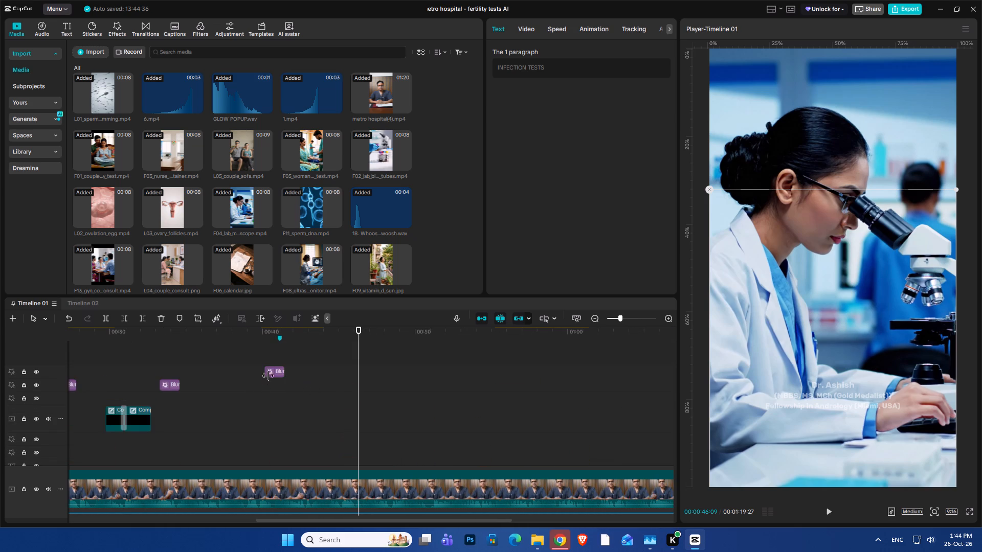
pyautogui.click(276, 373)
pyautogui.hotkey('ctrl', 'c')
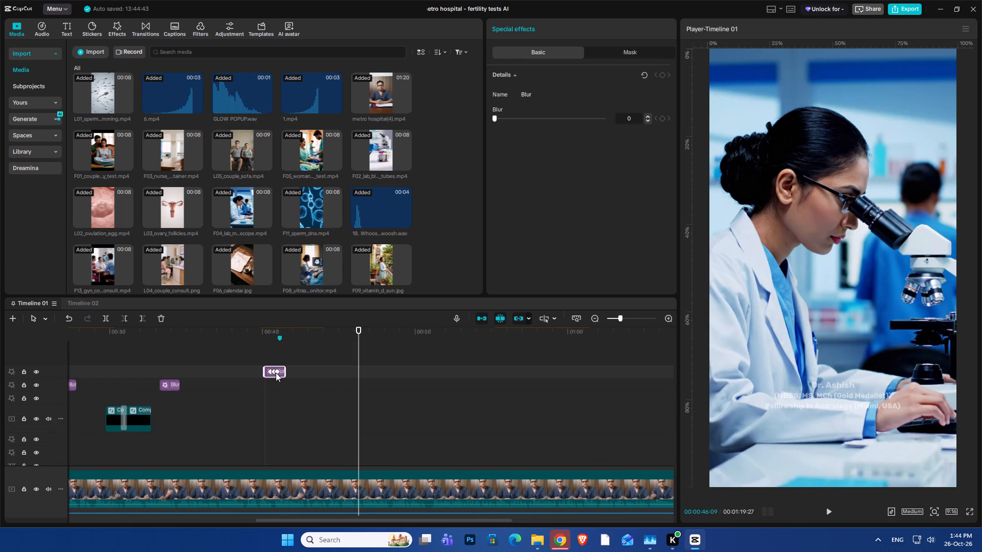
pyautogui.hotkey('ctrl', 'v')
pyautogui.keyDown('ctrl'); pyautogui.scroll(20, 369, 395); pyautogui.keyUp('ctrl')
pyautogui.keyDown('ctrl'); pyautogui.scroll(11, 369, 395); pyautogui.keyUp('ctrl')
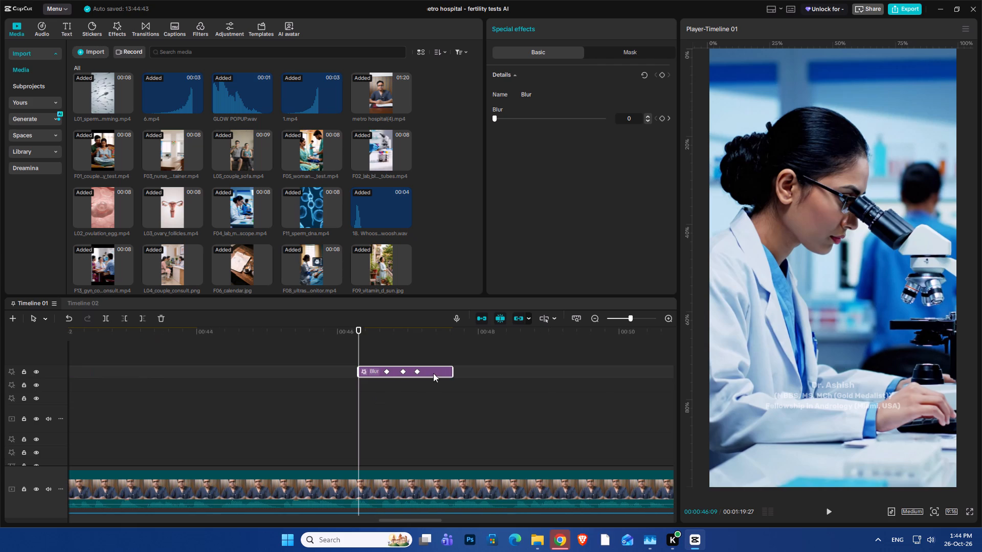
pyautogui.moveTo(440, 370); pyautogui.dragTo(396, 370)
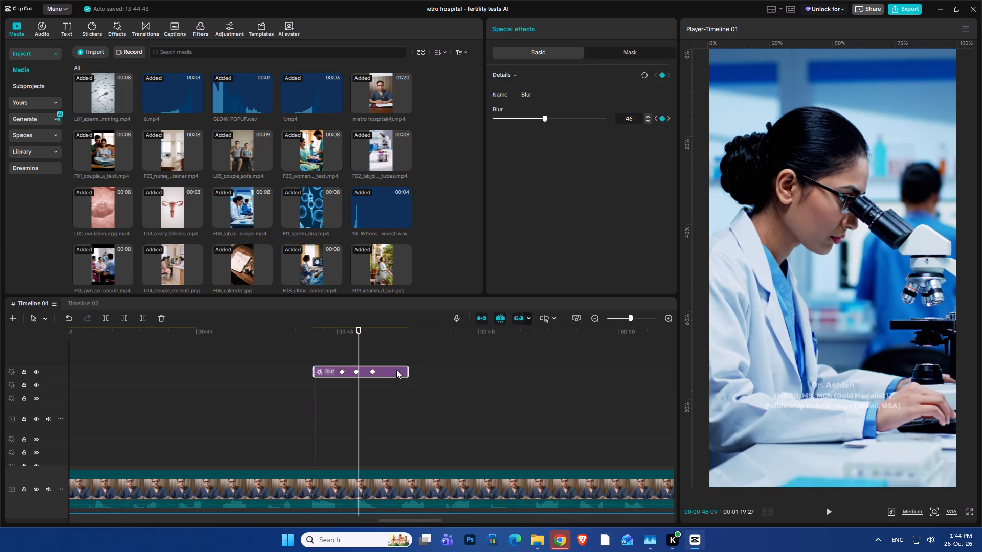
pyautogui.moveTo(386, 371); pyautogui.dragTo(391, 371)
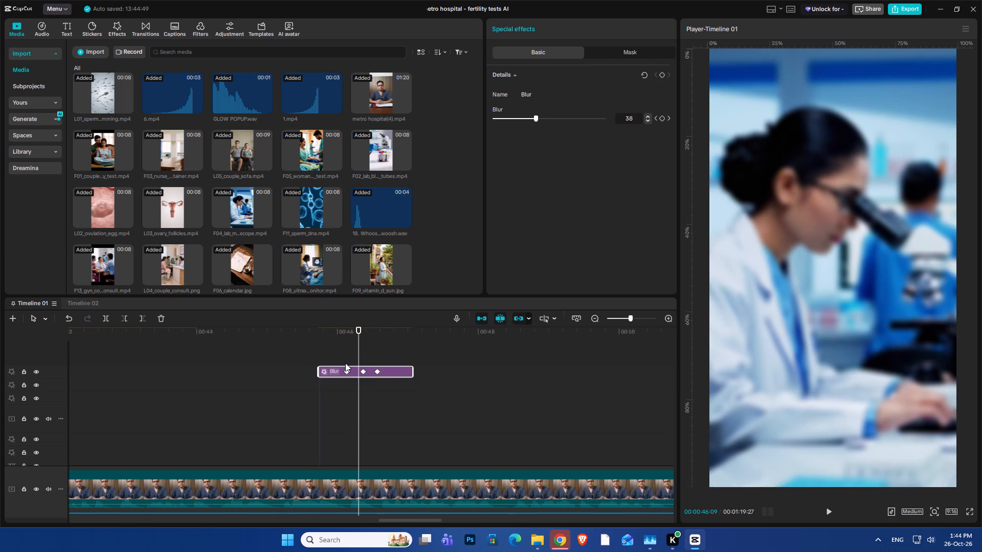
# Play back the blurred cut into the INFECTION TESTS label and the stretch through the end of the microscope shot.
pyautogui.click(301, 349)
pyautogui.press('space')
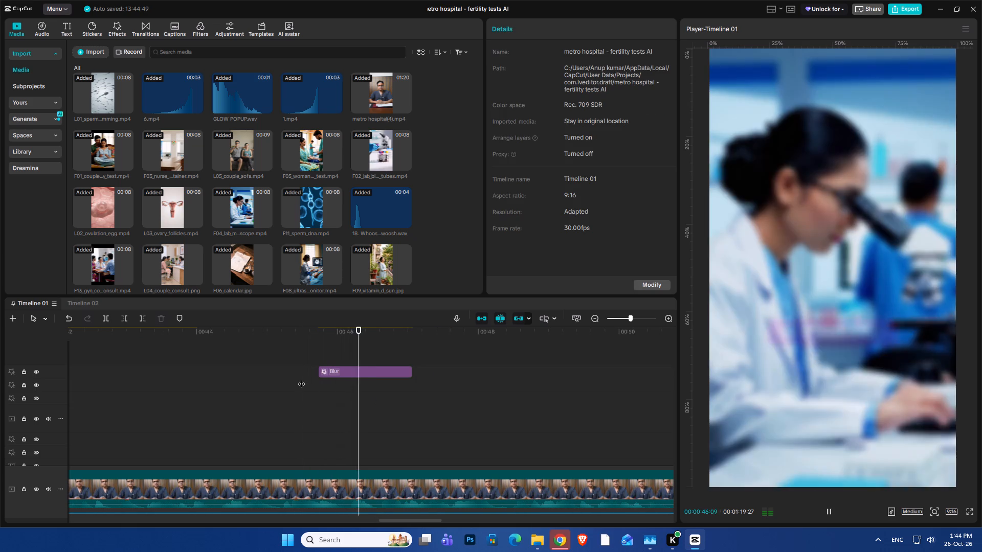
pyautogui.press('space')
pyautogui.keyDown('ctrl'); pyautogui.scroll(-8, 331, 385); pyautogui.keyUp('ctrl')
pyautogui.press('space')
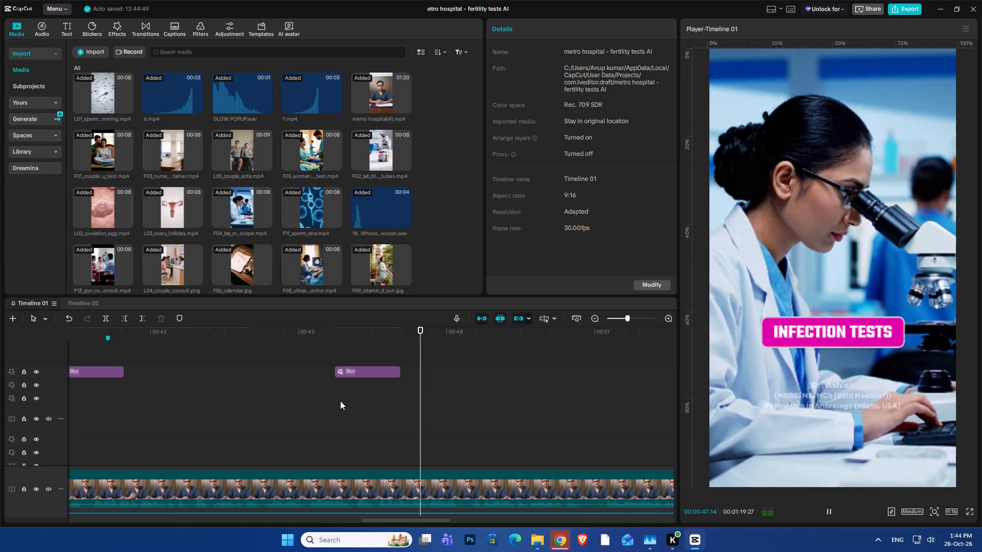
pyautogui.press('space')
pyautogui.scroll(-14, 440, 389)
pyautogui.press('space')
pyautogui.press('space')
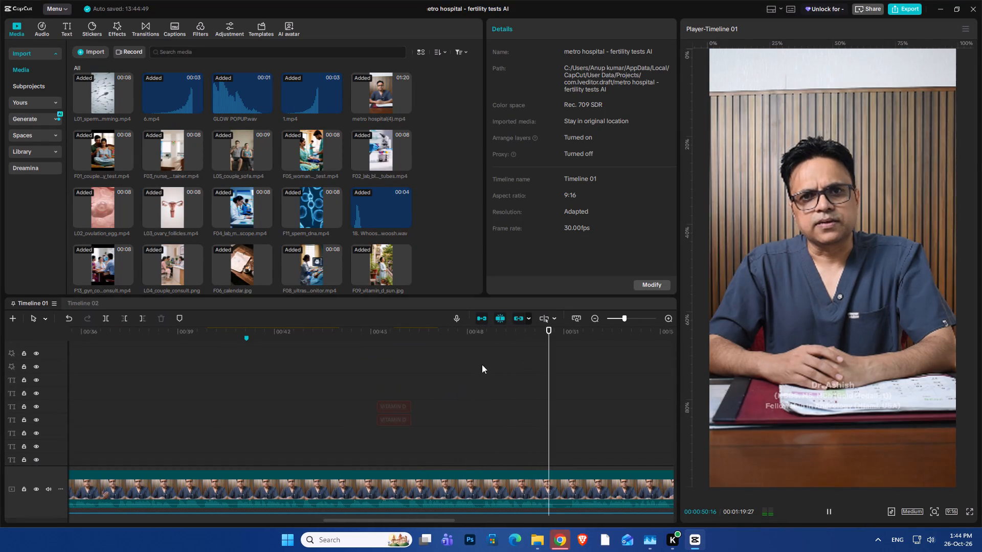
pyautogui.click(466, 344)
pyautogui.press('space')
pyautogui.press('space')
pyautogui.press('space')
pyautogui.press('space')
pyautogui.scroll(-20, 483, 414)
pyautogui.scroll(-7, 483, 414)
pyautogui.press('space')
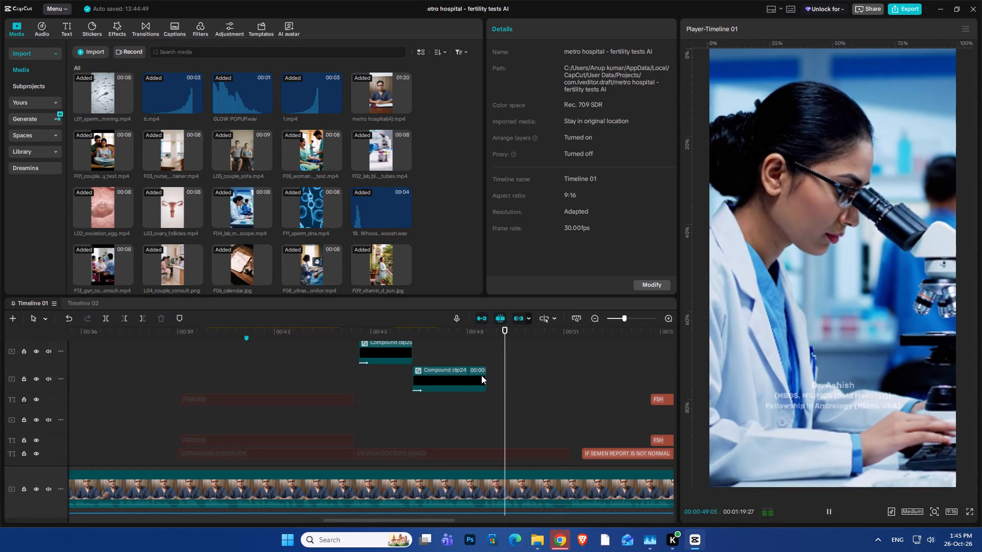
pyautogui.press('space')
# Extend the end of the INFECTION TESTS compound clip to a duration of 03:18.
pyautogui.click(481, 375)
pyautogui.moveTo(486, 377); pyautogui.dragTo(529, 398)
# Play back the ending of the INFECTION TESTS label against the end of the microscope shot.
pyautogui.press('space')
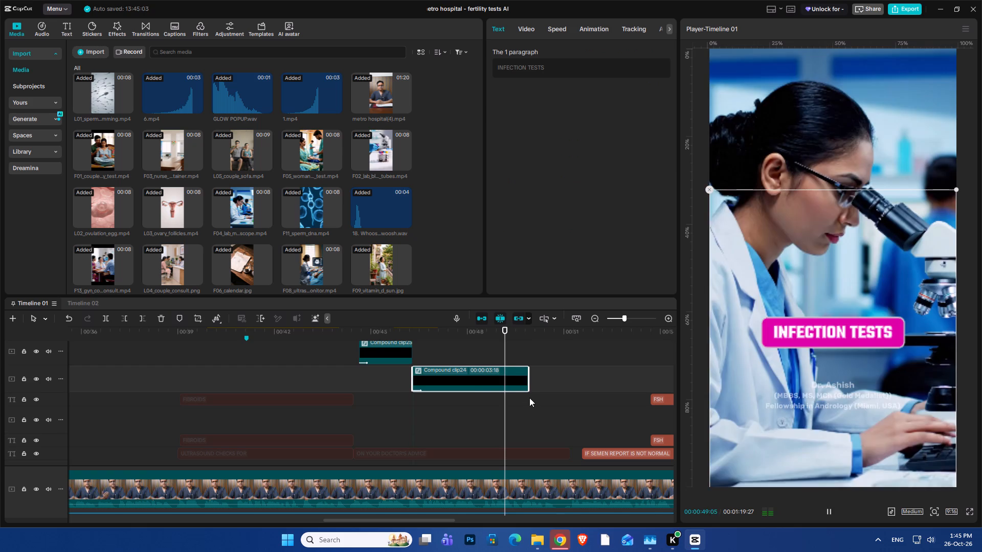
pyautogui.press('space')
pyautogui.click(490, 361)
pyautogui.press('space')
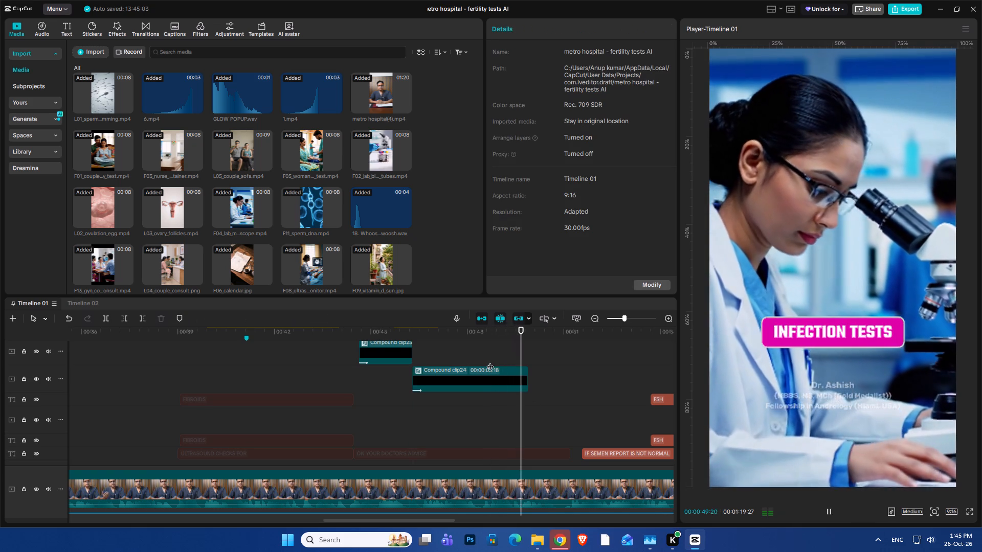
pyautogui.press('space')
pyautogui.click(483, 348)
pyautogui.press('space')
pyautogui.scroll(-19, 525, 444)
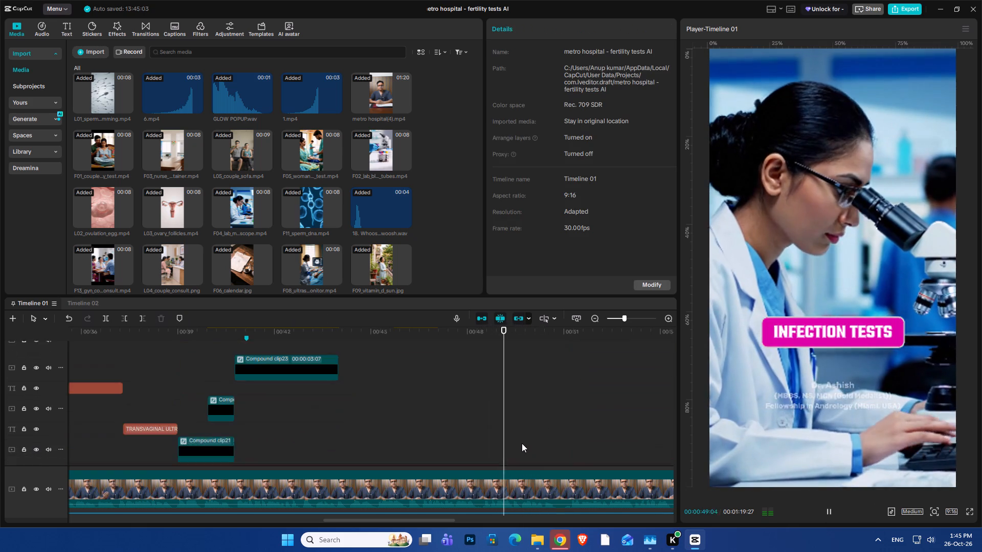
pyautogui.scroll(-8, 522, 443)
pyautogui.press('space')
pyautogui.press('space')
pyautogui.press('space')
pyautogui.scroll(-9, 519, 434)
# Trim the end of the INFECTION TESTS compound clip to the end of the F04_lab_microscope.mp4 background at 49:24.
pyautogui.moveTo(529, 407); pyautogui.dragTo(525, 413)
pyautogui.scroll(-7, 524, 414)
pyautogui.scroll(15, 523, 415)
pyautogui.scroll(-16, 523, 415)
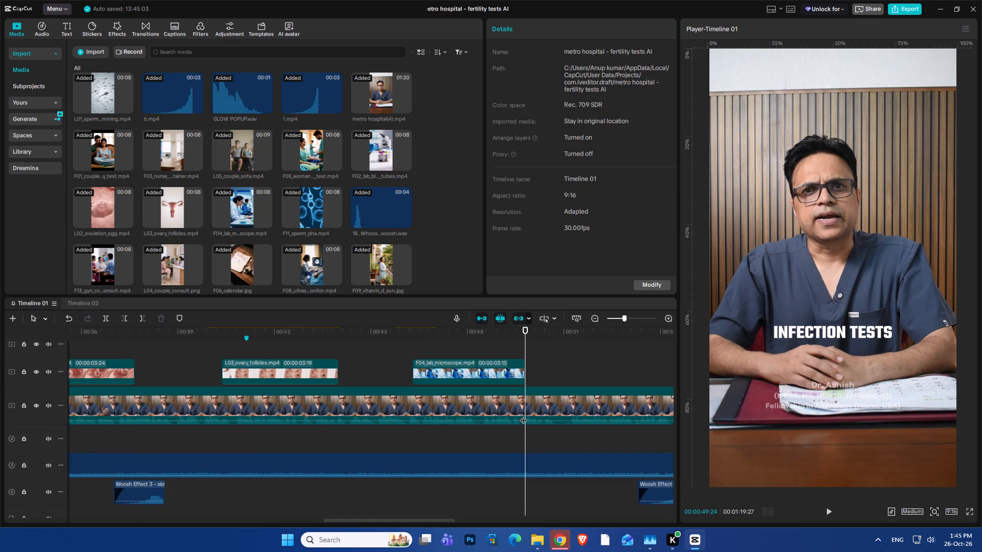
pyautogui.moveTo(526, 349); pyautogui.dragTo(521, 356)
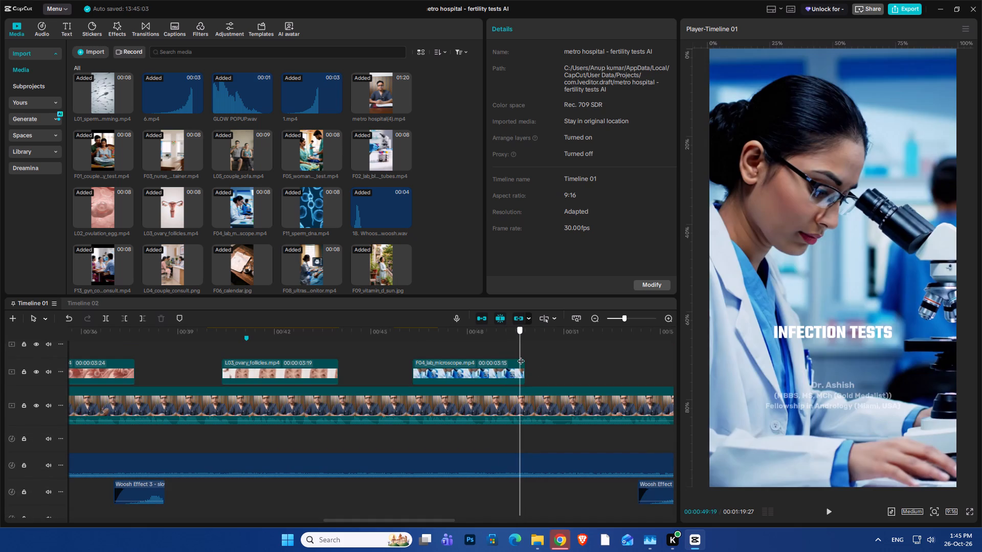
pyautogui.moveTo(521, 356); pyautogui.dragTo(525, 353)
pyautogui.scroll(19, 527, 356)
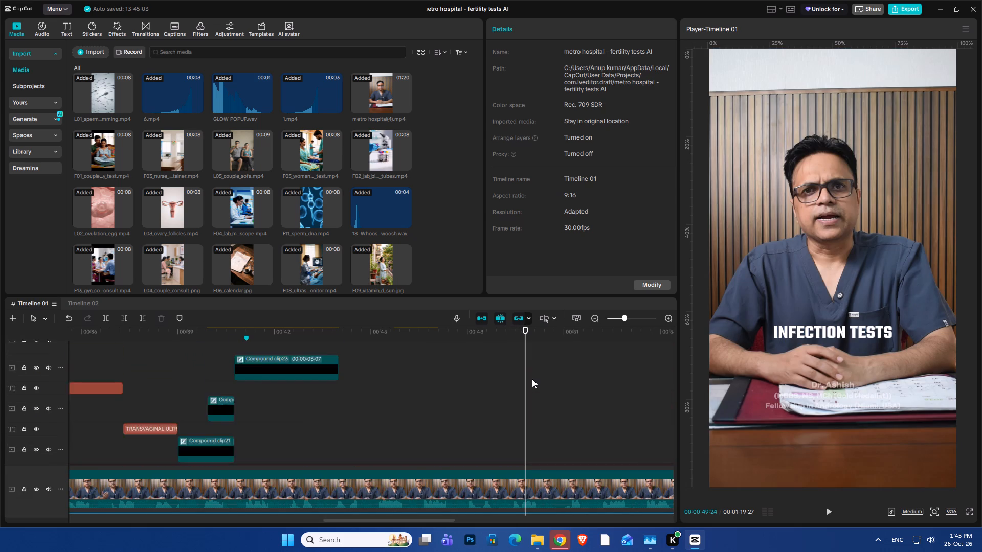
pyautogui.scroll(20, 532, 379)
pyautogui.scroll(9, 532, 379)
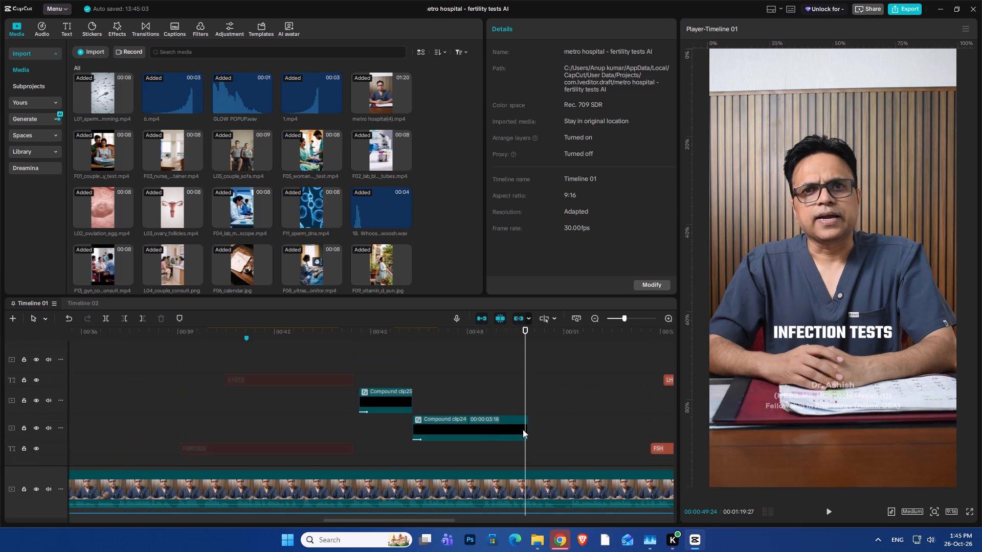
pyautogui.click(523, 429)
pyautogui.press('w')
# Inside the INFECTION TESTS compound clip, extend the orange label-background layer to the clip's end, and return to the main timeline.
pyautogui.doubleClick(506, 424)
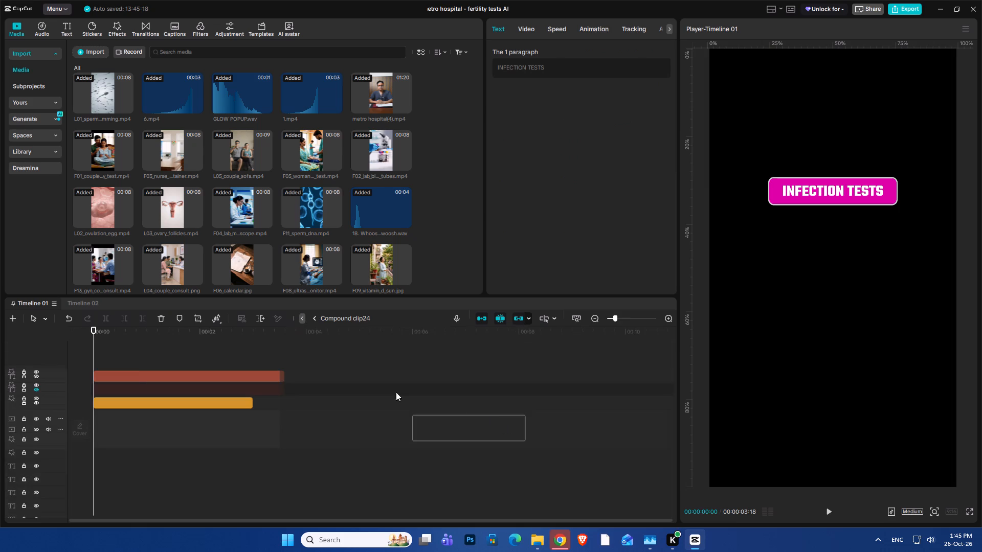
pyautogui.moveTo(299, 387); pyautogui.dragTo(241, 435)
pyautogui.moveTo(254, 402); pyautogui.dragTo(279, 406)
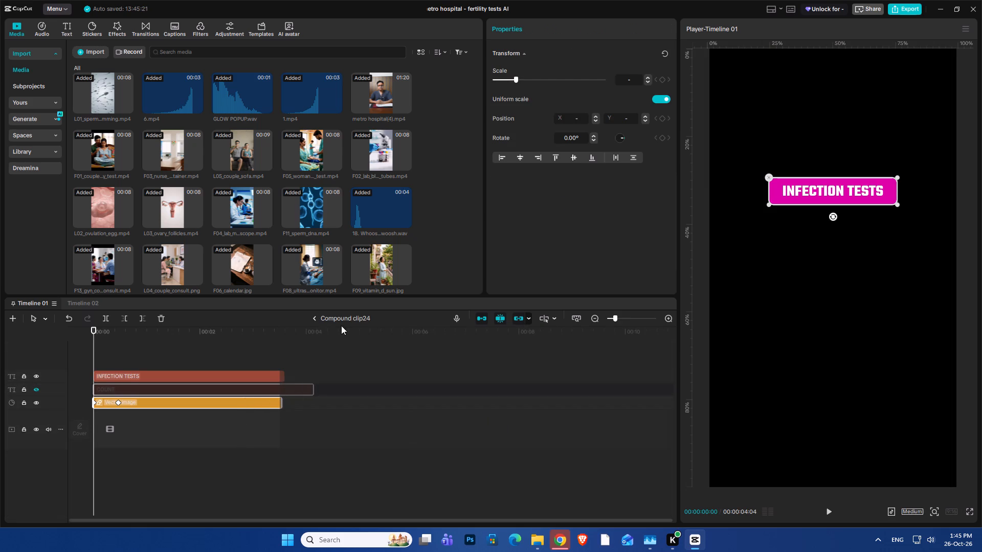
pyautogui.click(312, 318)
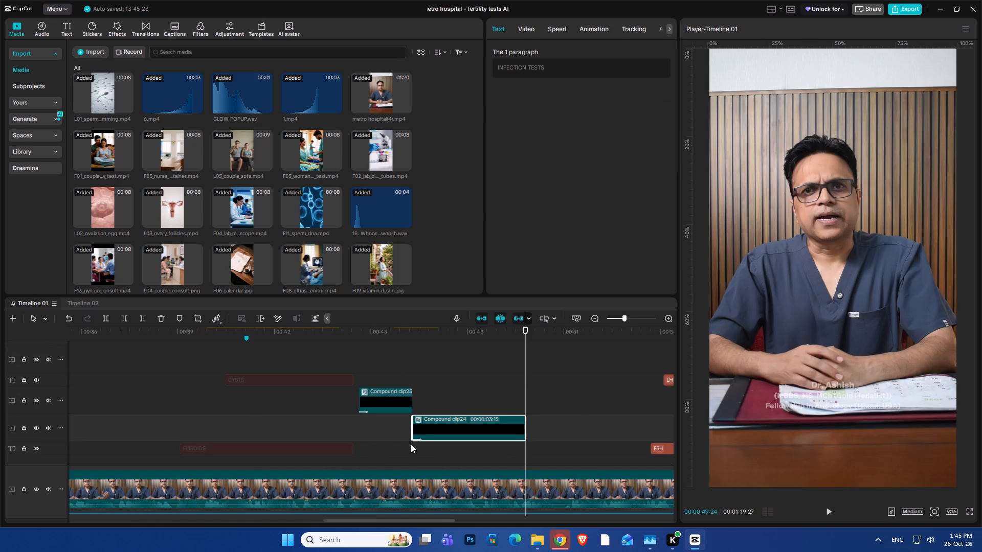
# Duplicate the Blur effect from the 46:09 cut onto the end of the microscope shot at 49:24, aligning its middle keyframe with the cut.
pyautogui.press('space')
pyautogui.keyDown('ctrl'); pyautogui.scroll(-4, 542, 459); pyautogui.keyUp('ctrl')
pyautogui.press('space')
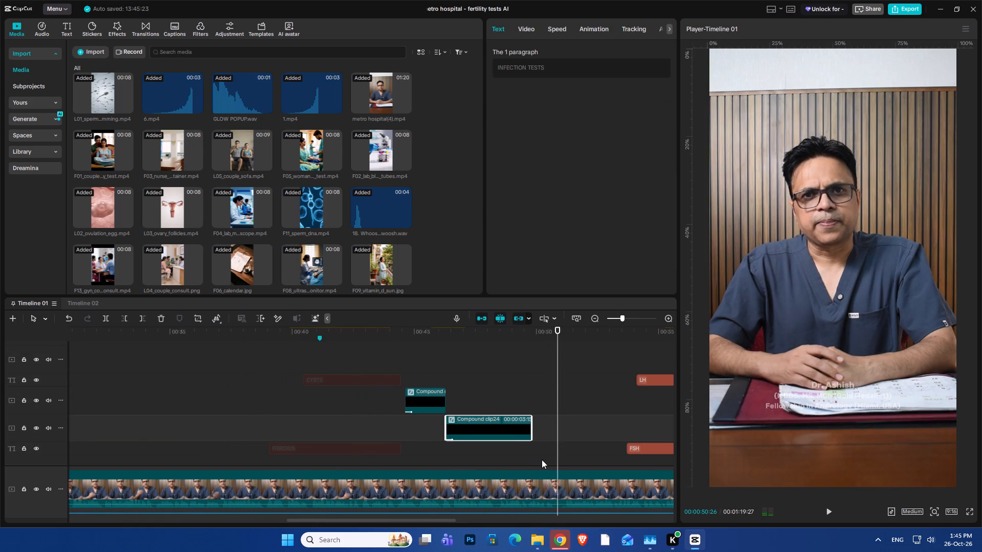
pyautogui.click(521, 377)
pyautogui.scroll(8, 522, 407)
pyautogui.scroll(-6, 522, 407)
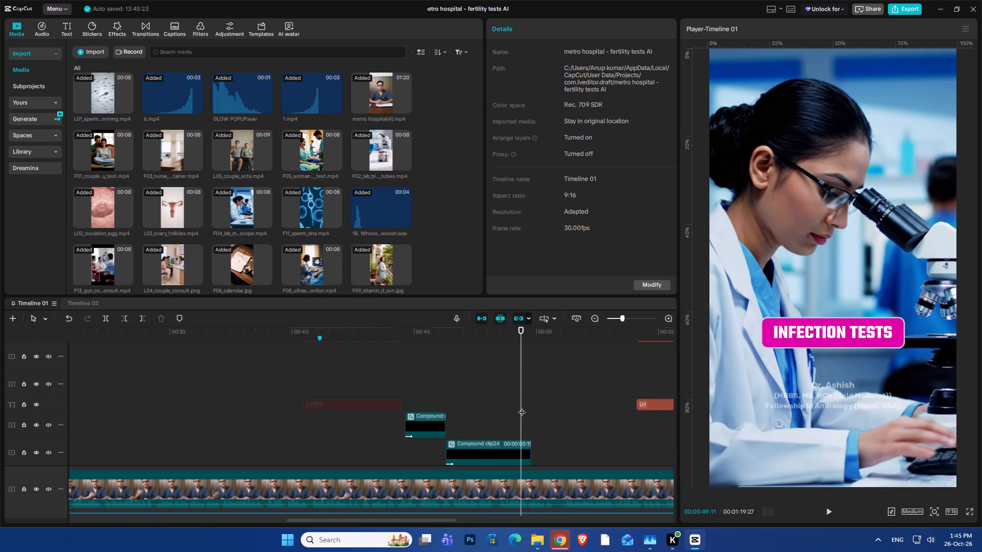
pyautogui.moveTo(522, 407); pyautogui.dragTo(532, 432)
pyautogui.scroll(20, 532, 432)
pyautogui.scroll(20, 532, 432)
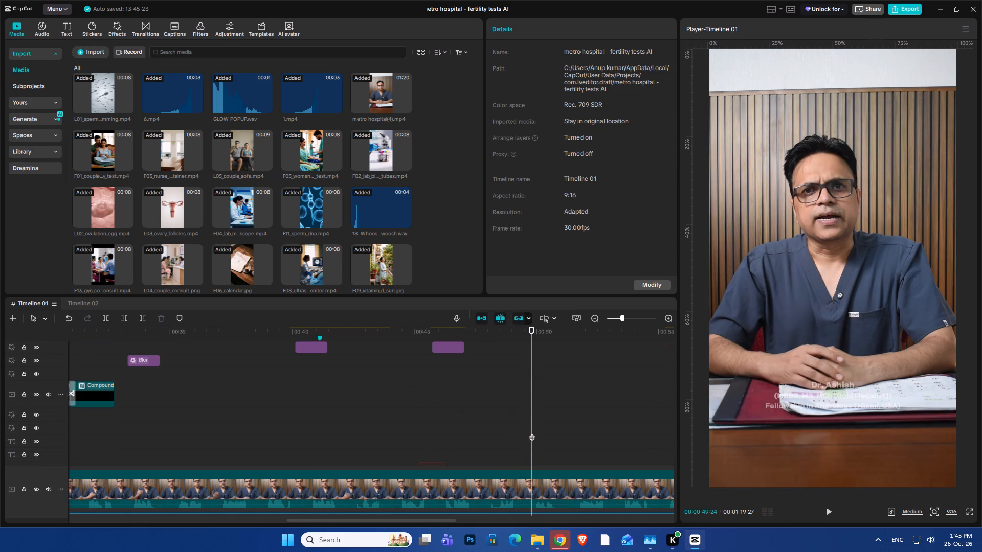
pyautogui.click(457, 372)
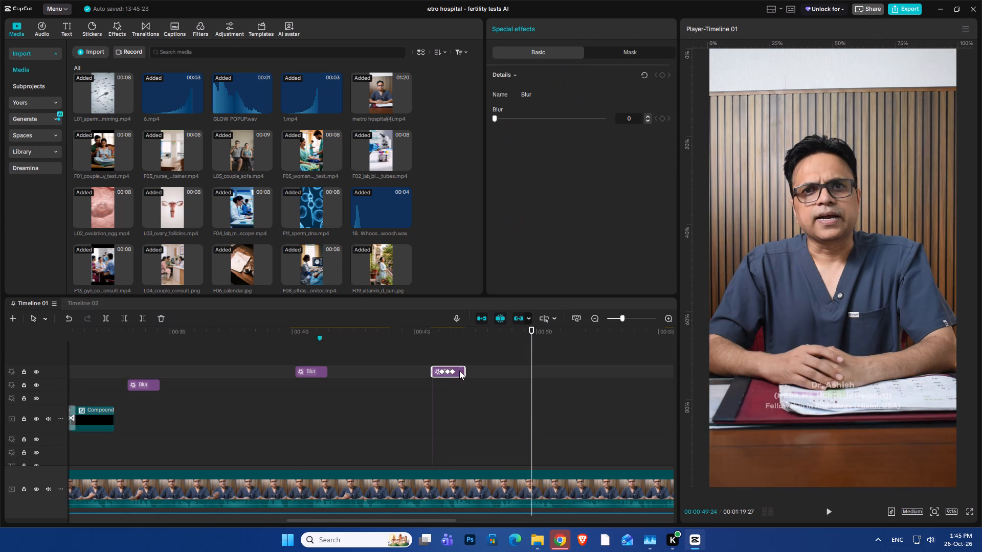
pyautogui.keyDown('alt'); pyautogui.moveTo(459, 371); pyautogui.dragTo(544, 367); pyautogui.keyUp('alt')
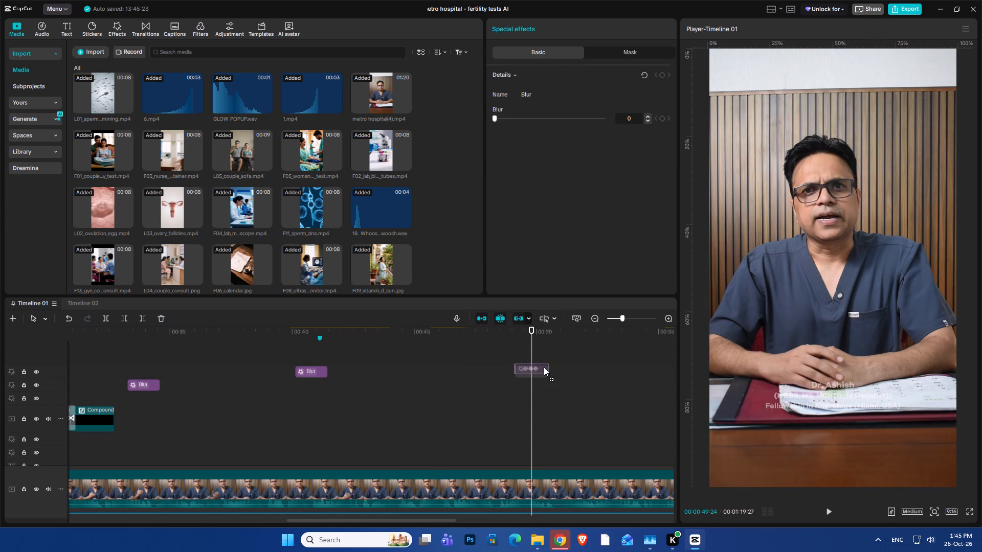
pyautogui.keyDown('alt'); pyautogui.moveTo(544, 367); pyautogui.dragTo(542, 370); pyautogui.keyUp('alt')
pyautogui.keyDown('ctrl'); pyautogui.scroll(18, 535, 377); pyautogui.keyUp('ctrl')
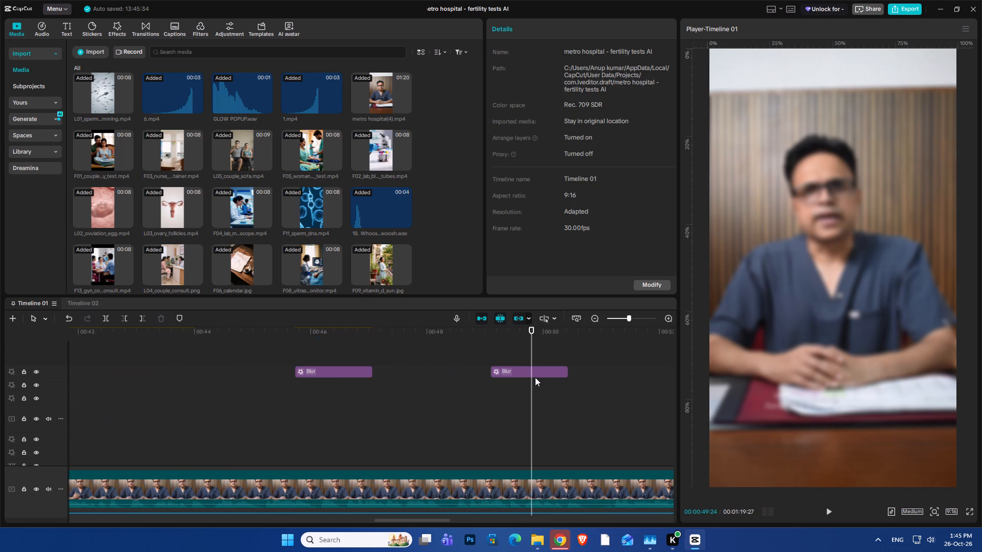
pyautogui.click(535, 377)
pyautogui.click(563, 370)
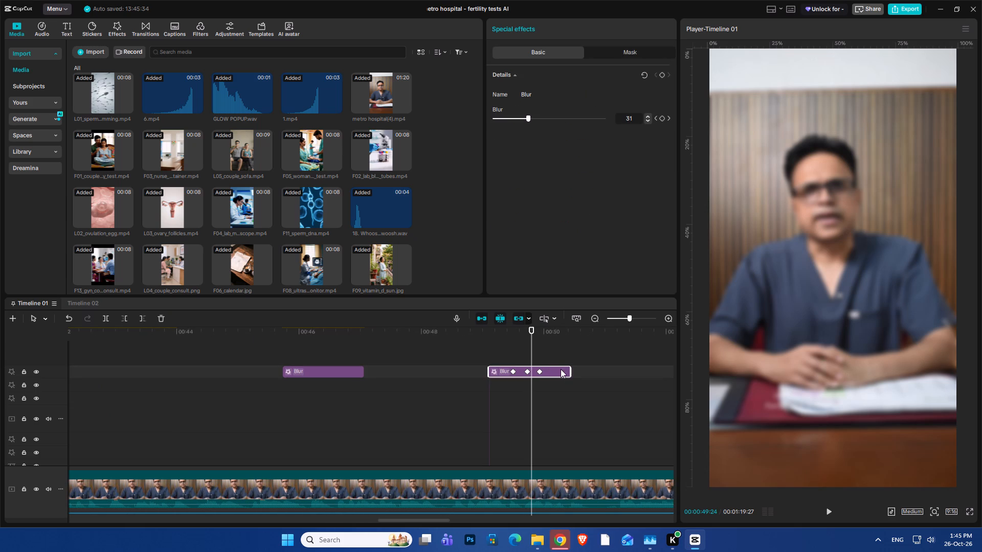
pyautogui.moveTo(552, 372); pyautogui.dragTo(556, 371)
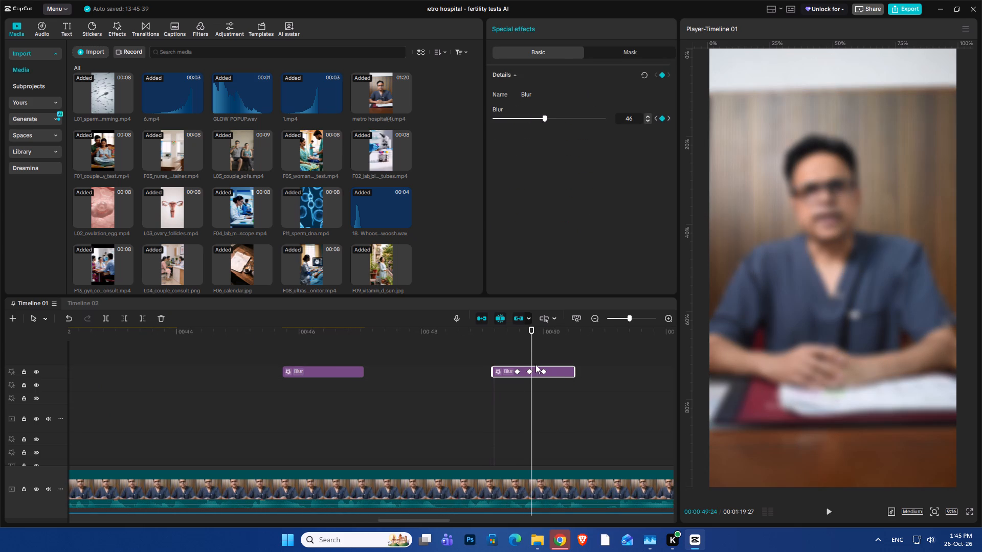
# Add a 100% scale keyframe to the doctor's main video at 49:20, just before the microscope shot ends.
pyautogui.click(512, 351)
pyautogui.scroll(-8, 526, 393)
pyautogui.scroll(1, 526, 396)
pyautogui.scroll(-20, 526, 396)
pyautogui.scroll(-3, 526, 396)
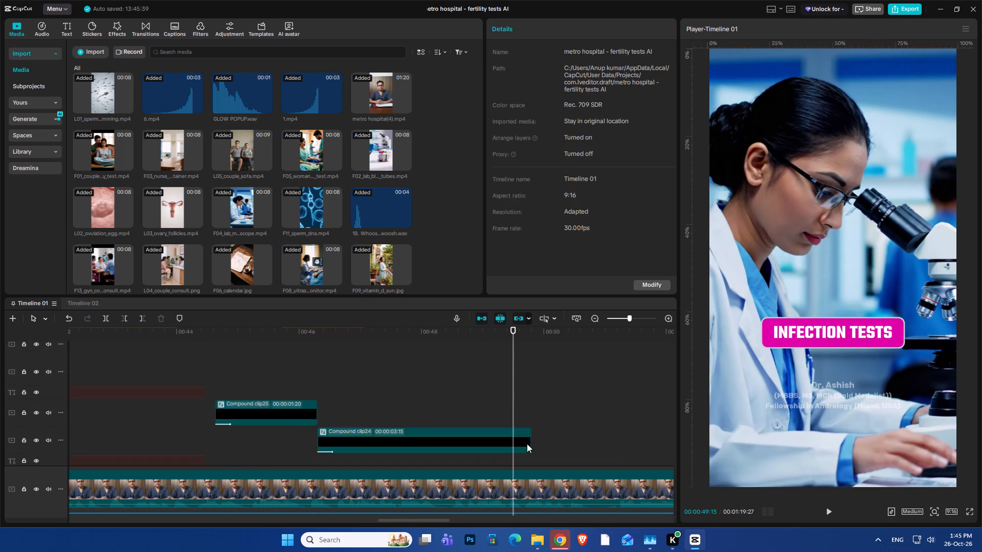
pyautogui.scroll(-20, 527, 444)
pyautogui.scroll(-20, 527, 444)
pyautogui.scroll(-9, 527, 444)
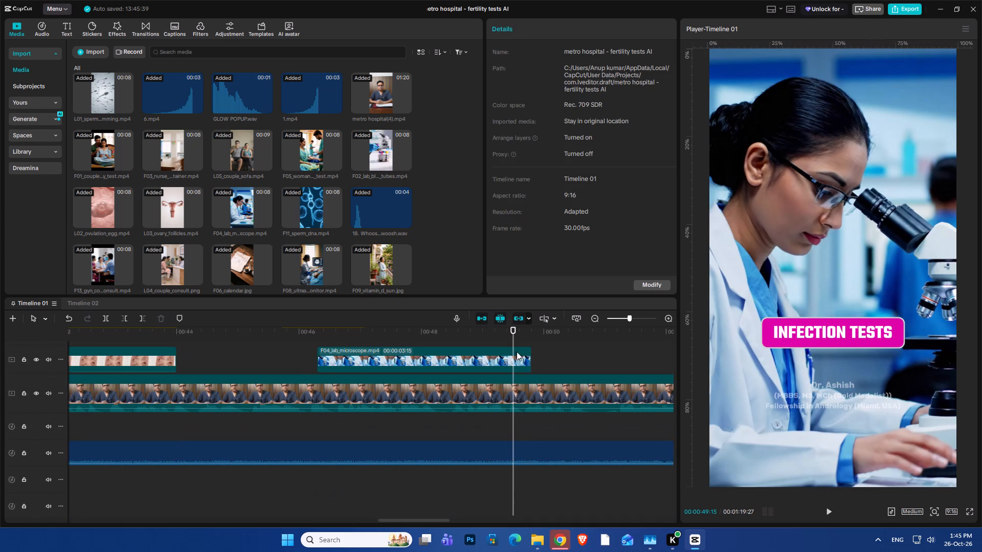
pyautogui.moveTo(512, 336); pyautogui.dragTo(524, 358)
pyautogui.click(530, 384)
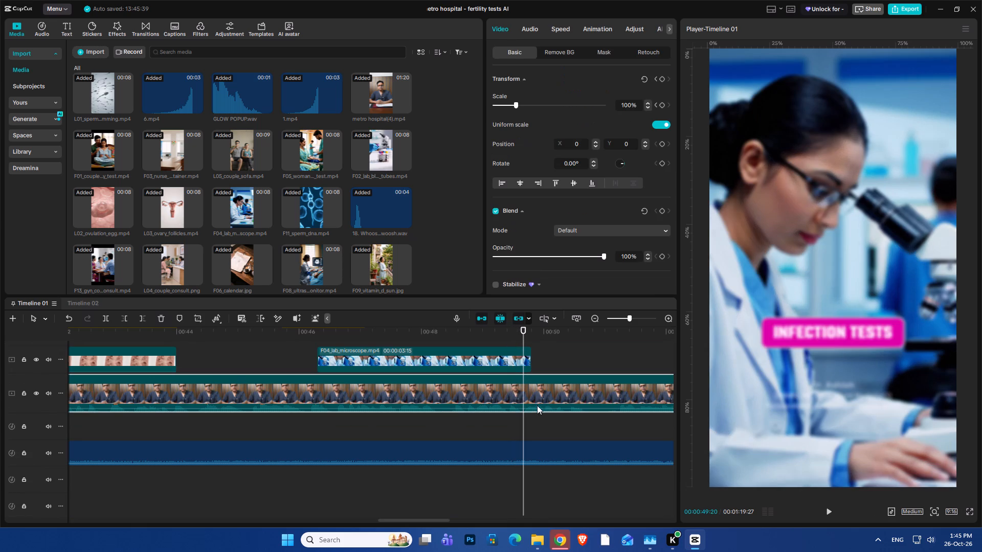
pyautogui.click(662, 106)
# Add a 100% scale keyframe to the doctor's main video at 49:24, where the microscope shot ends.
pyautogui.moveTo(525, 339); pyautogui.dragTo(530, 352)
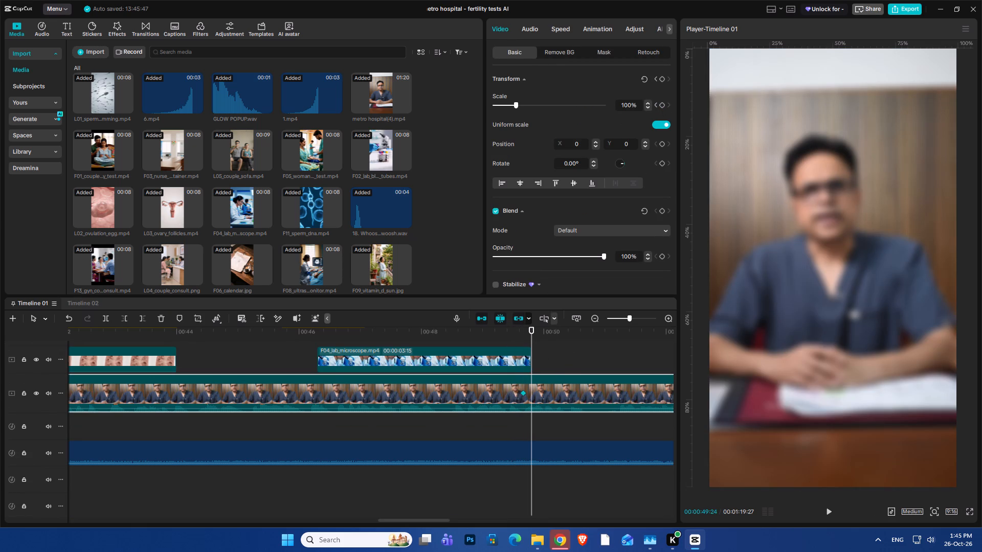
pyautogui.click(630, 106)
pyautogui.scroll(7, 630, 106)
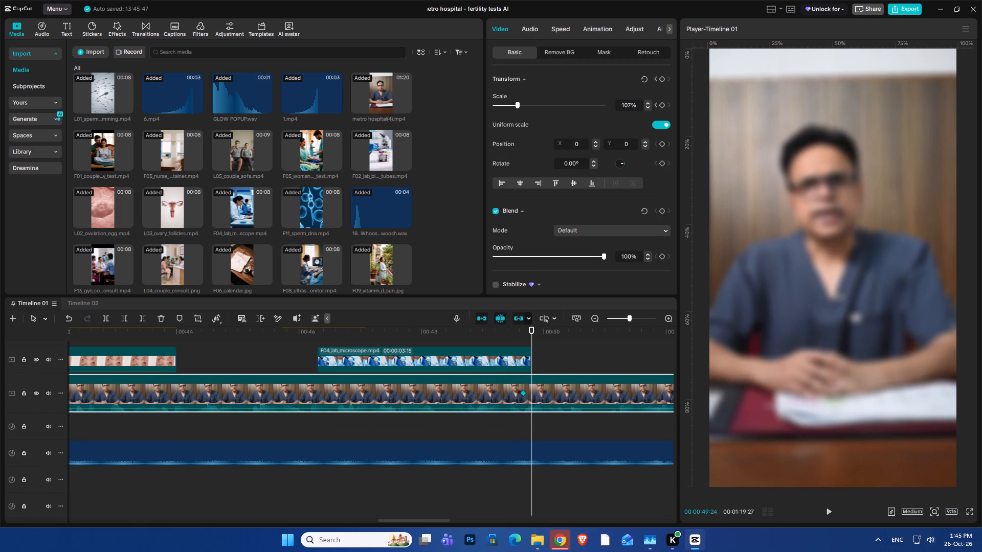
pyautogui.scroll(-8, 630, 106)
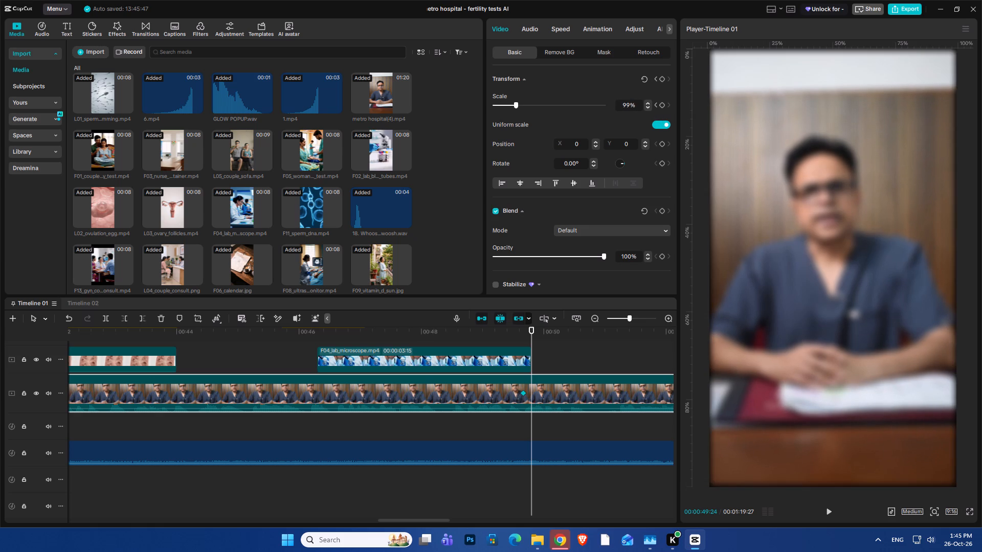
pyautogui.scroll(1, 634, 105)
# Add a 100% scale keyframe to the doctor's video at 49:13 and raise the keyframe at 49:20 to 108%.
pyautogui.click(510, 333)
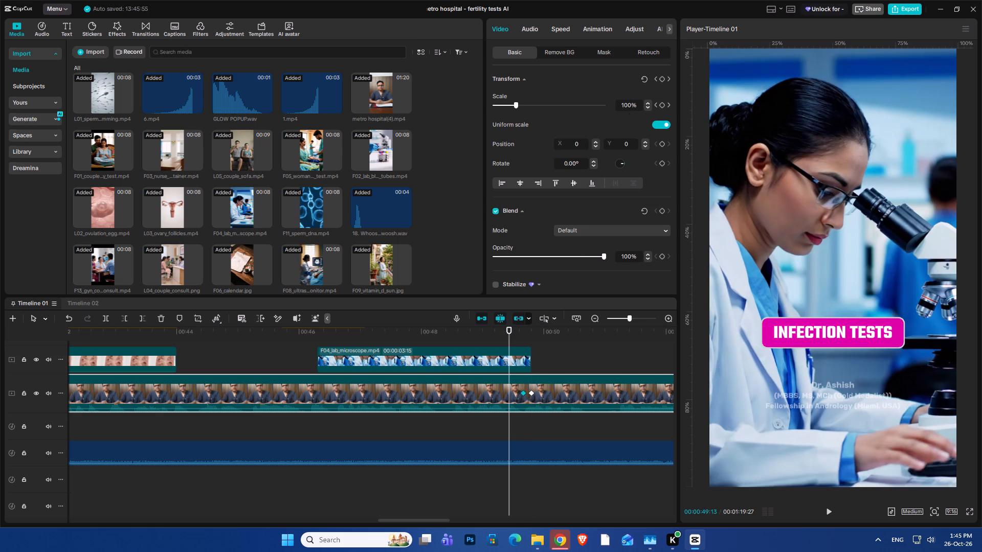
pyautogui.click(629, 107)
pyautogui.scroll(5, 629, 107)
pyautogui.scroll(-5, 629, 107)
pyautogui.moveTo(509, 337); pyautogui.dragTo(521, 357)
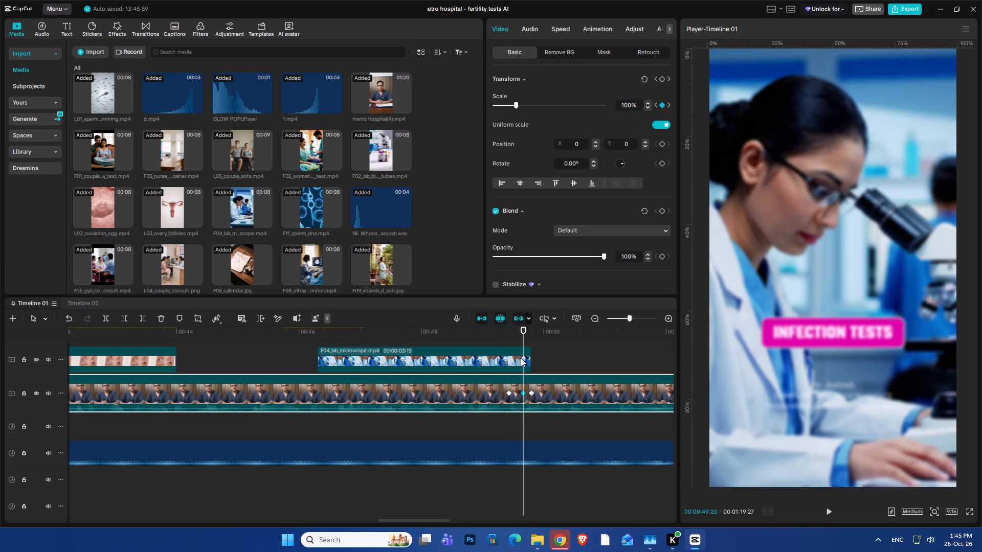
pyautogui.click(629, 105)
pyautogui.scroll(8, 629, 105)
# Move the doctor video's last scale keyframe from the cut at 49:24 to 50:07, and preview the zoom.
pyautogui.click(533, 399)
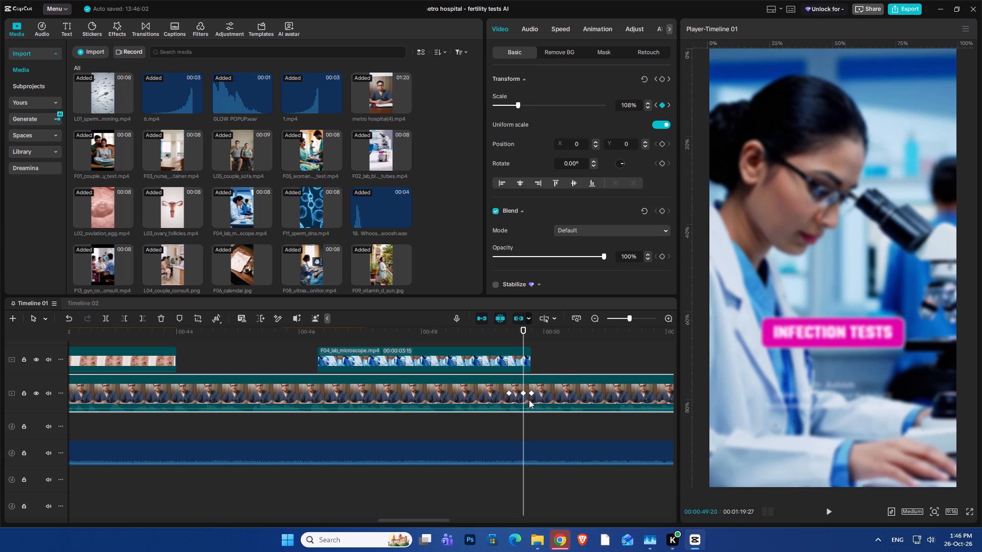
pyautogui.click(532, 392)
pyautogui.moveTo(532, 391); pyautogui.dragTo(539, 401)
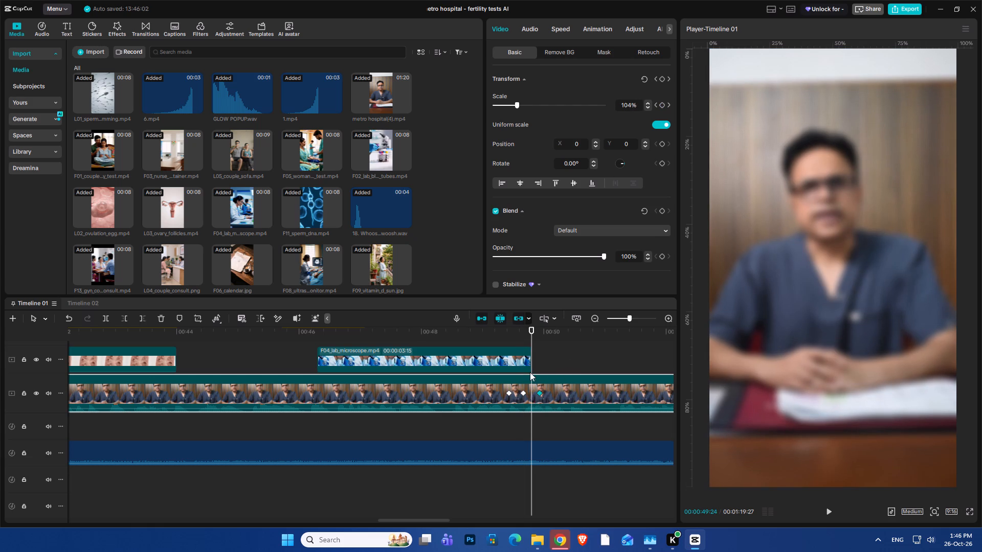
pyautogui.click(508, 340)
pyautogui.press('space')
pyautogui.press('space')
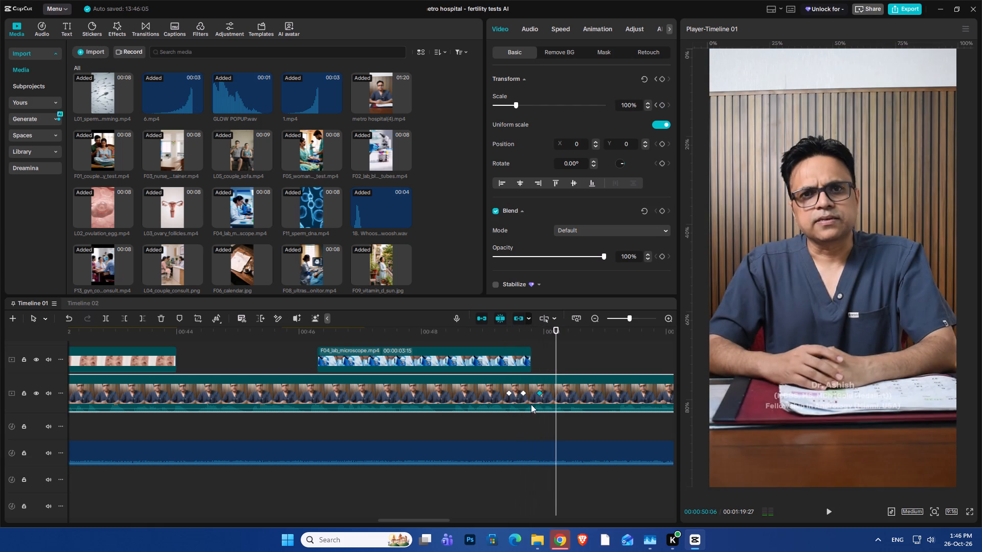
pyautogui.click(531, 396)
pyautogui.moveTo(540, 390); pyautogui.dragTo(559, 400)
pyautogui.click(503, 343)
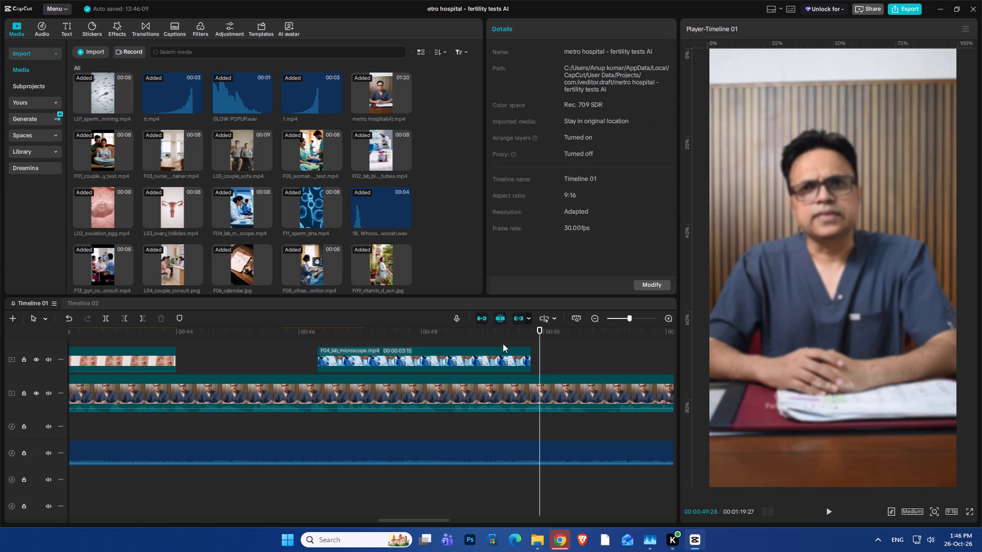
pyautogui.press('space')
pyautogui.press('space')
# Apply the Ease Out preset curve to the doctor video's last scale keyframe at 50:07.
pyautogui.click(553, 391)
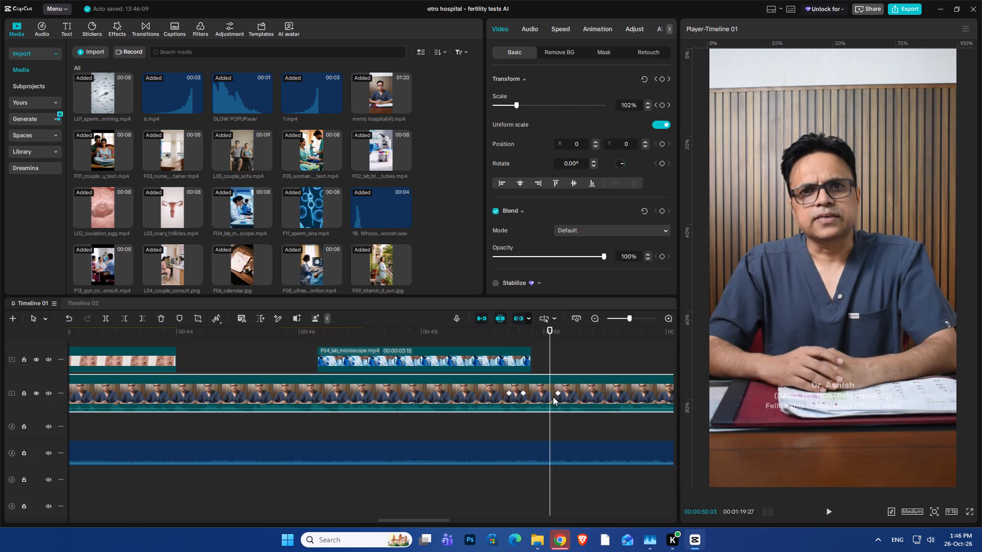
pyautogui.rightClick(560, 393)
pyautogui.click(594, 463)
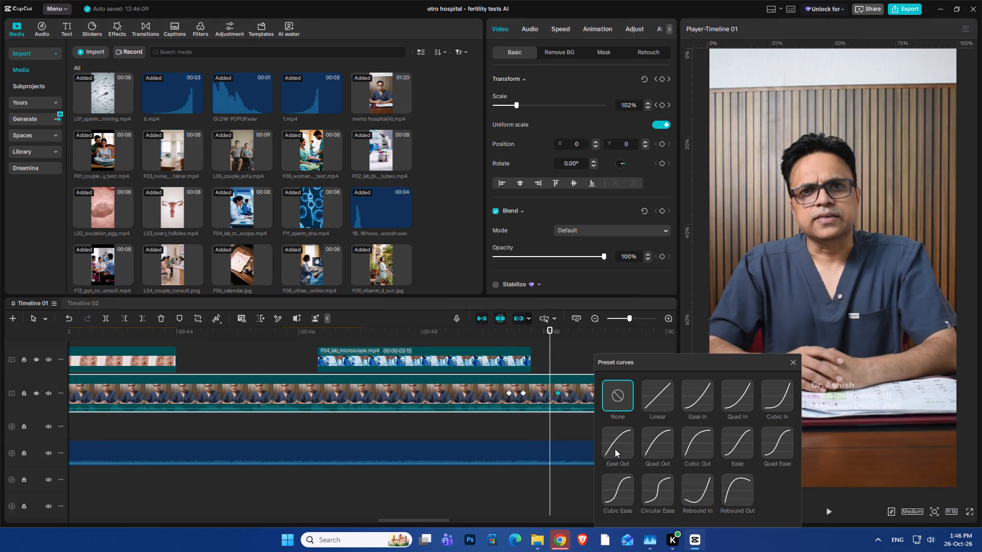
pyautogui.click(615, 449)
pyautogui.click(790, 360)
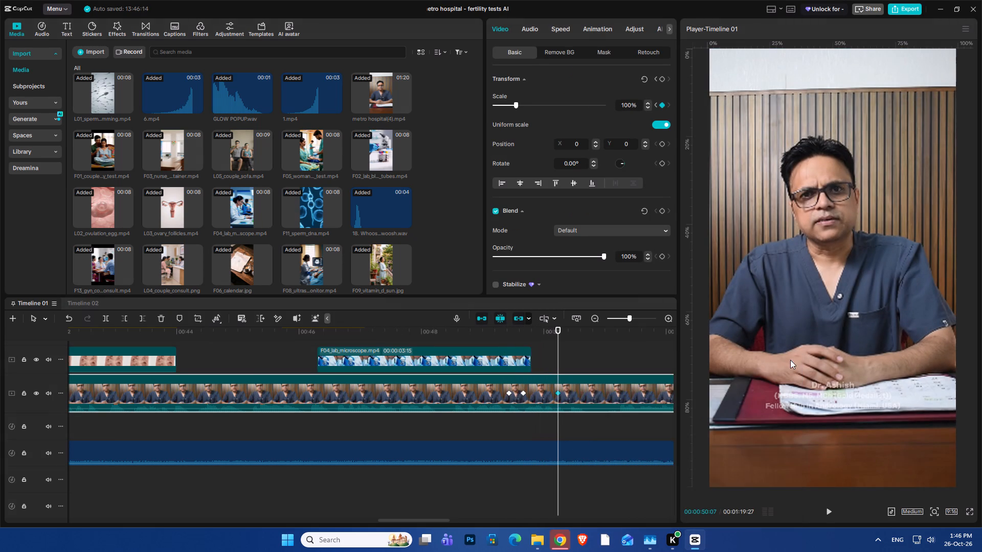
# Play back the transition out of the microscope shot and on to the IF SEMEN REPORT IS NOT NORMAL label, and locate its text layers.
pyautogui.keyDown('ctrl'); pyautogui.scroll(-12, 526, 359); pyautogui.keyUp('ctrl')
pyautogui.click(517, 341)
pyautogui.press('space')
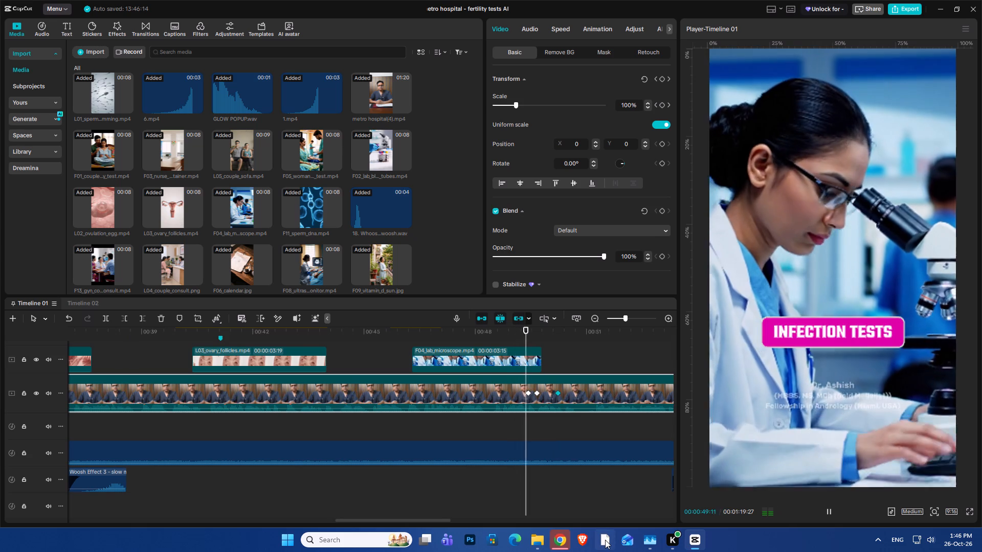
pyautogui.press('space')
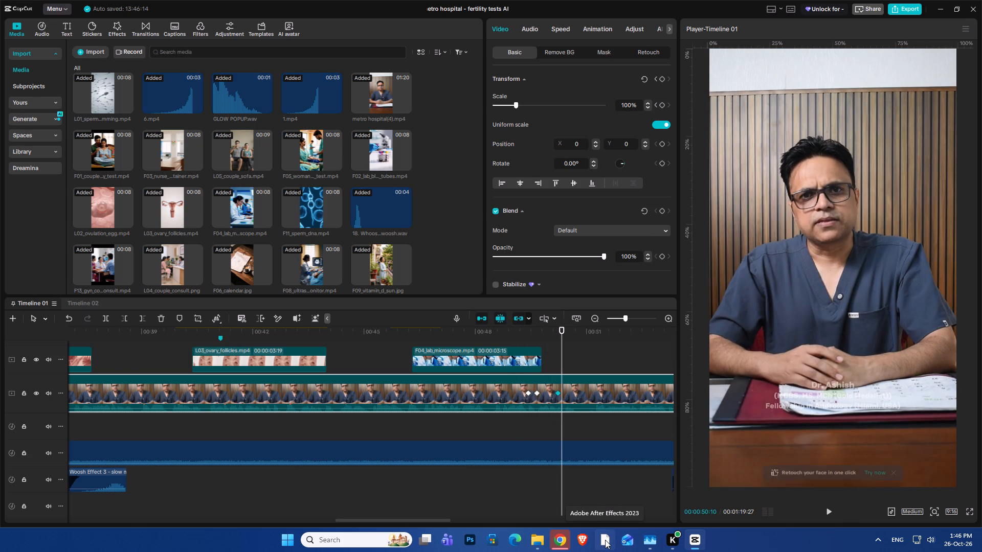
pyautogui.press('space')
pyautogui.press('space')
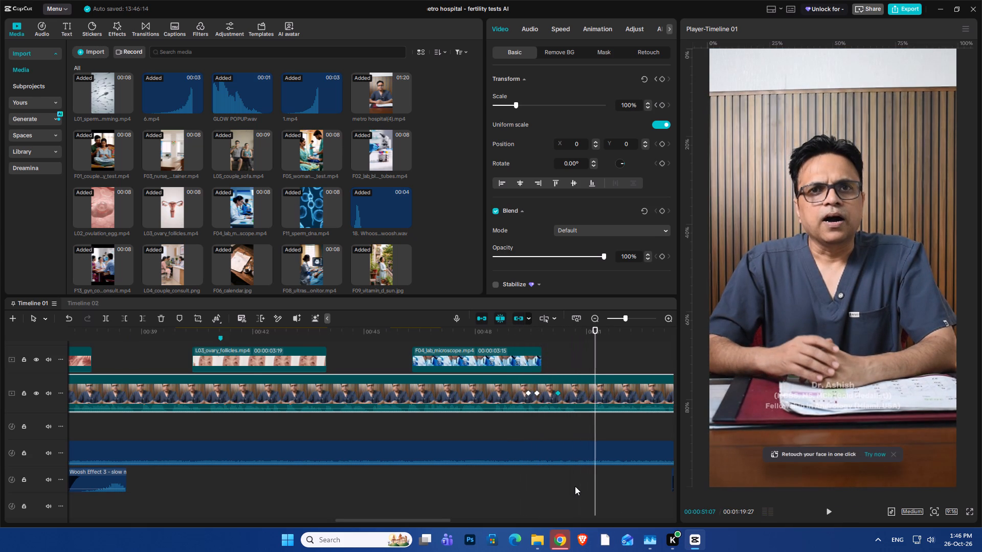
pyautogui.press('space')
pyautogui.scroll(4, 539, 478)
pyautogui.press('space')
pyautogui.scroll(8, 539, 478)
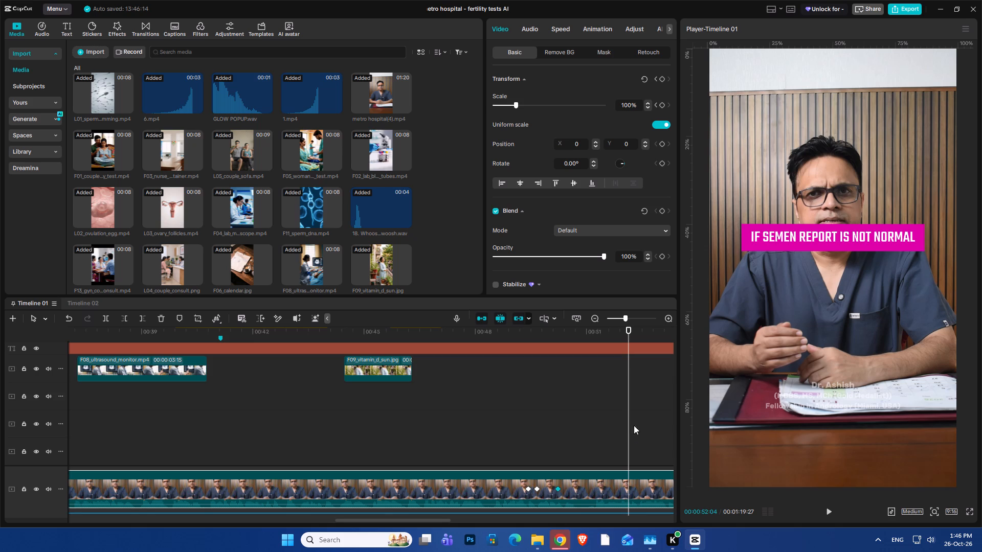
pyautogui.scroll(6, 618, 422)
pyautogui.scroll(20, 618, 422)
pyautogui.scroll(2, 618, 422)
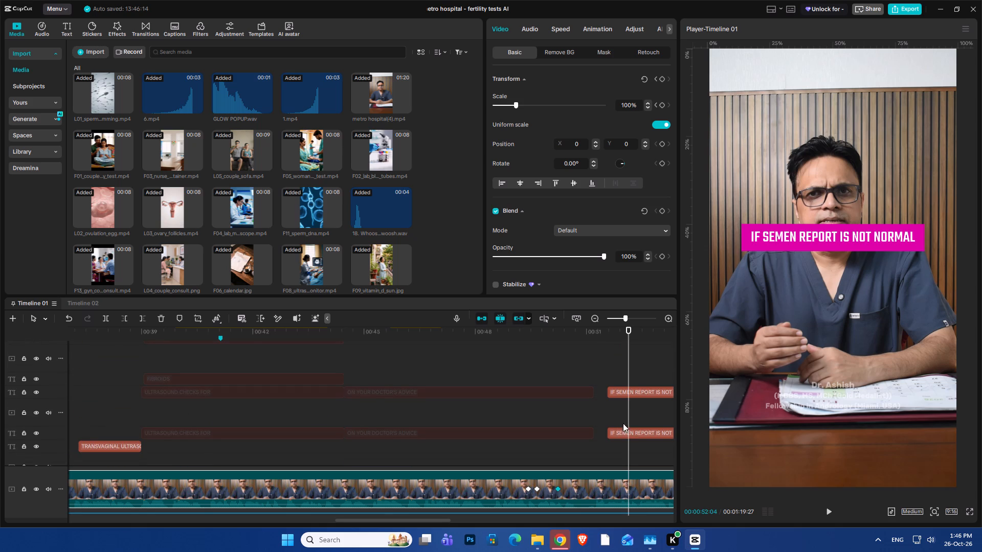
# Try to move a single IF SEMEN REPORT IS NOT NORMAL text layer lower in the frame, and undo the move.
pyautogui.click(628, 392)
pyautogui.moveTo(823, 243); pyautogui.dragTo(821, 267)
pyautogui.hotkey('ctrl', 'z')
# Combine both IF SEMEN REPORT IS NOT NORMAL text layers into one compound clip.
pyautogui.moveTo(613, 366); pyautogui.dragTo(628, 441)
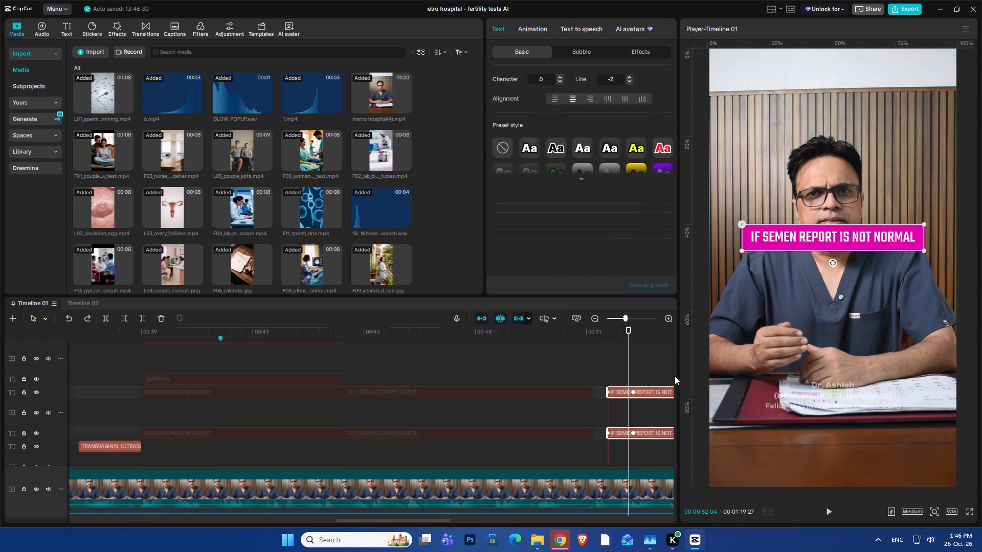
pyautogui.moveTo(814, 232); pyautogui.dragTo(822, 349)
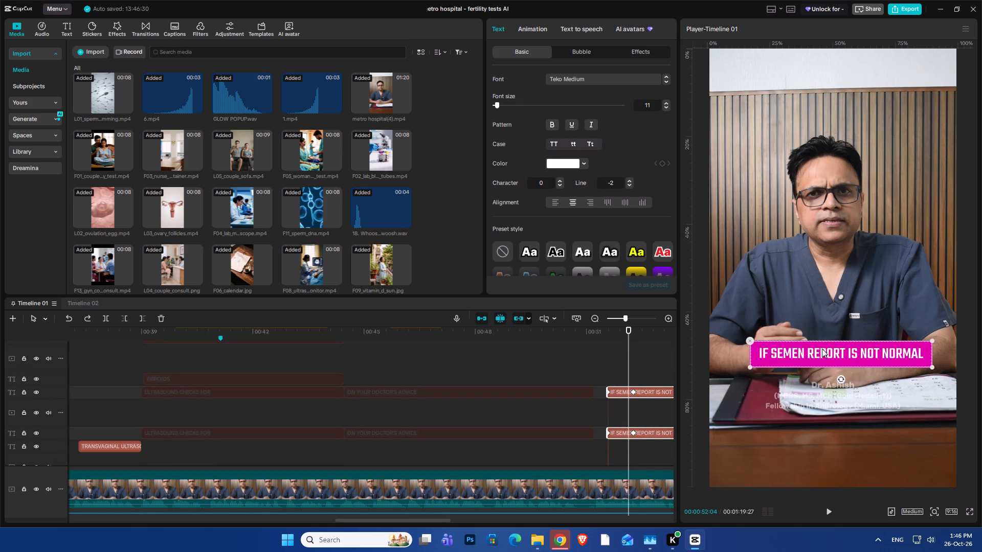
pyautogui.moveTo(822, 349); pyautogui.dragTo(819, 345)
pyautogui.hotkey('ctrl', 'z')
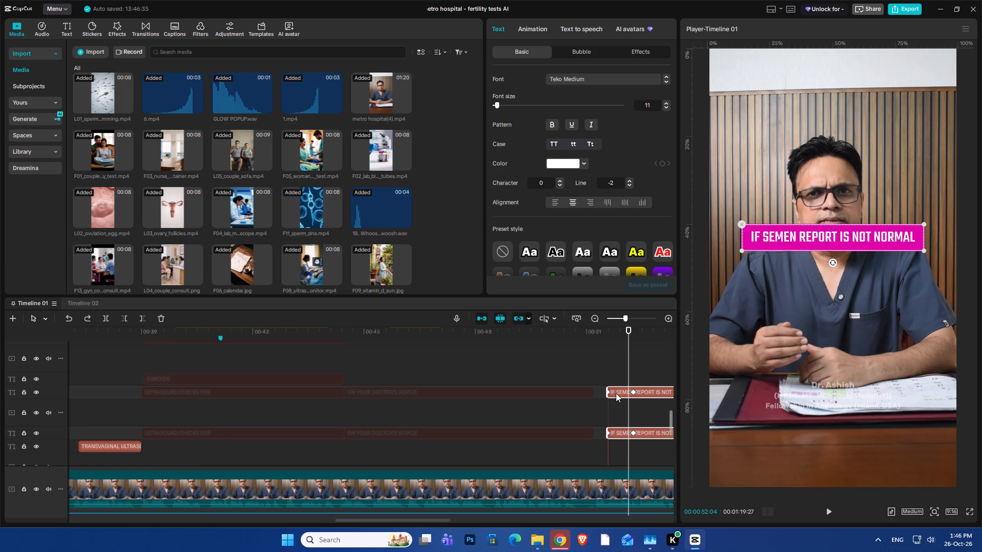
pyautogui.rightClick(613, 395)
pyautogui.click(643, 415)
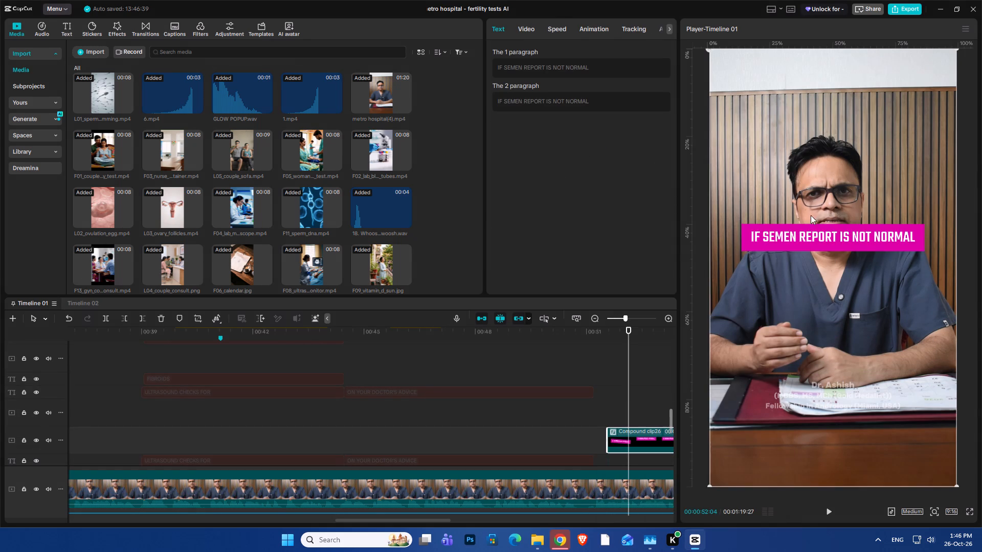
# Move the IF SEMEN REPORT IS NOT NORMAL compound clip down in the frame, so its label sits just above the doctor's hands.
pyautogui.moveTo(811, 226); pyautogui.dragTo(813, 325)
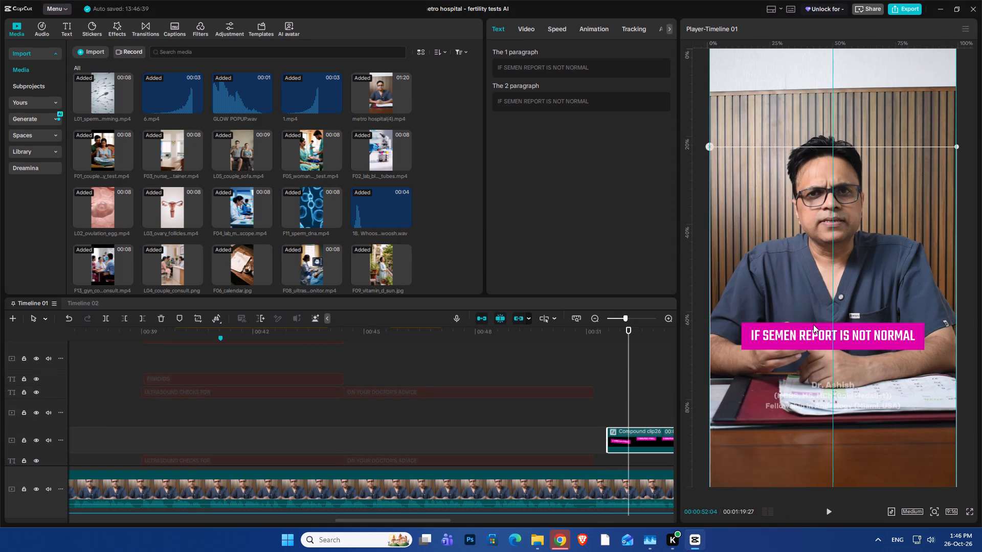
pyautogui.moveTo(813, 325); pyautogui.dragTo(815, 324)
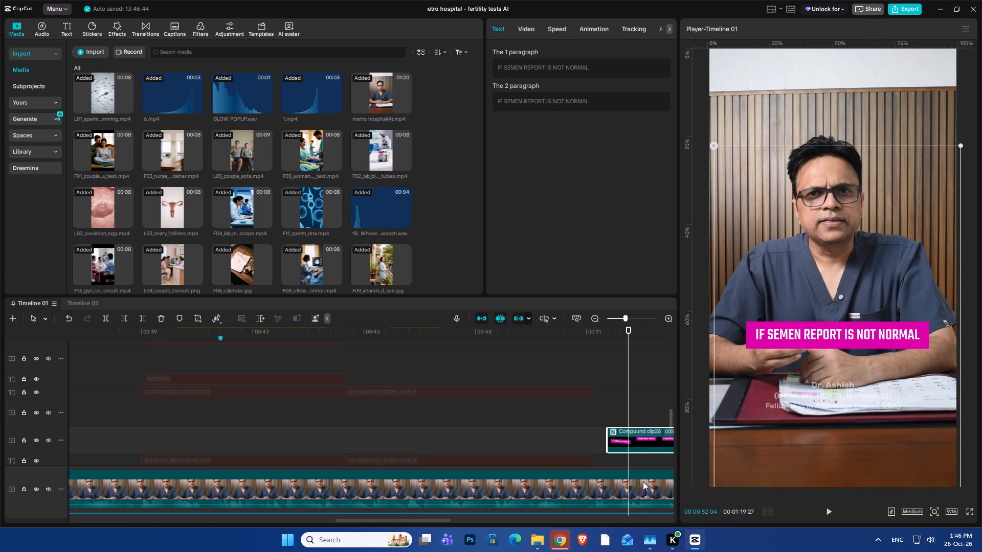
# Inside the IF SEMEN REPORT IS NOT NORMAL compound clip, break the upper text layer into two lines after "IS".
pyautogui.click(551, 70)
pyautogui.doubleClick(618, 439)
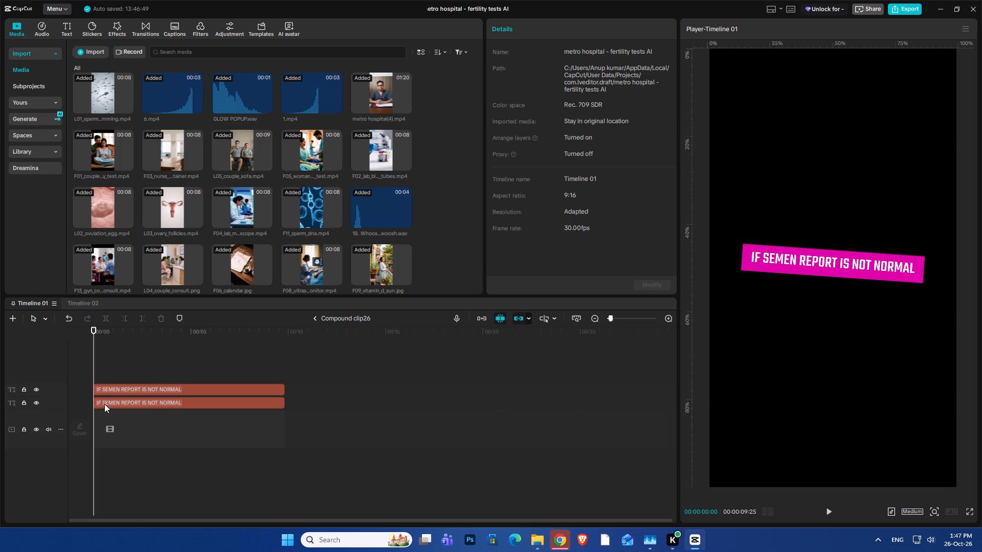
pyautogui.click(121, 390)
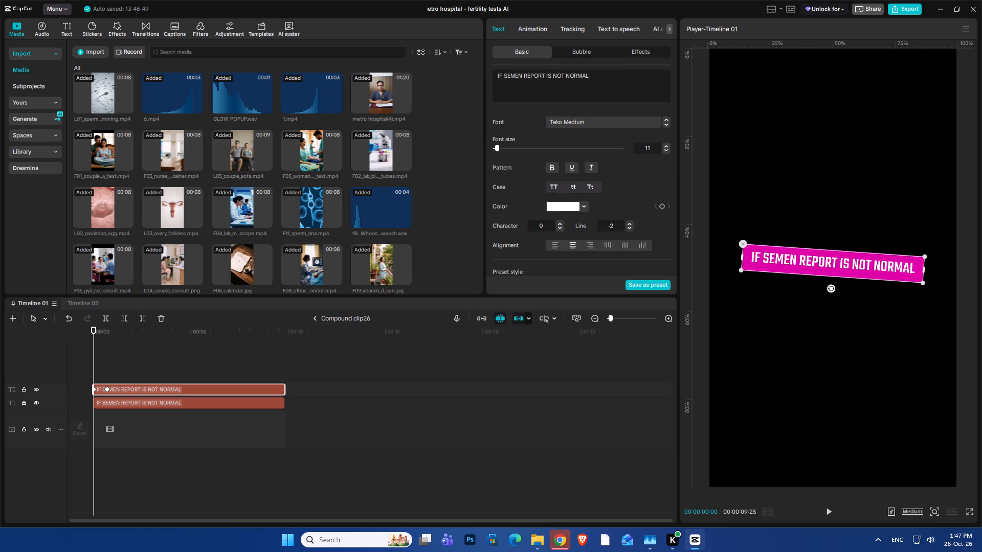
pyautogui.click(552, 77)
pyautogui.press('Return')
pyautogui.moveTo(555, 73); pyautogui.dragTo(489, 73)
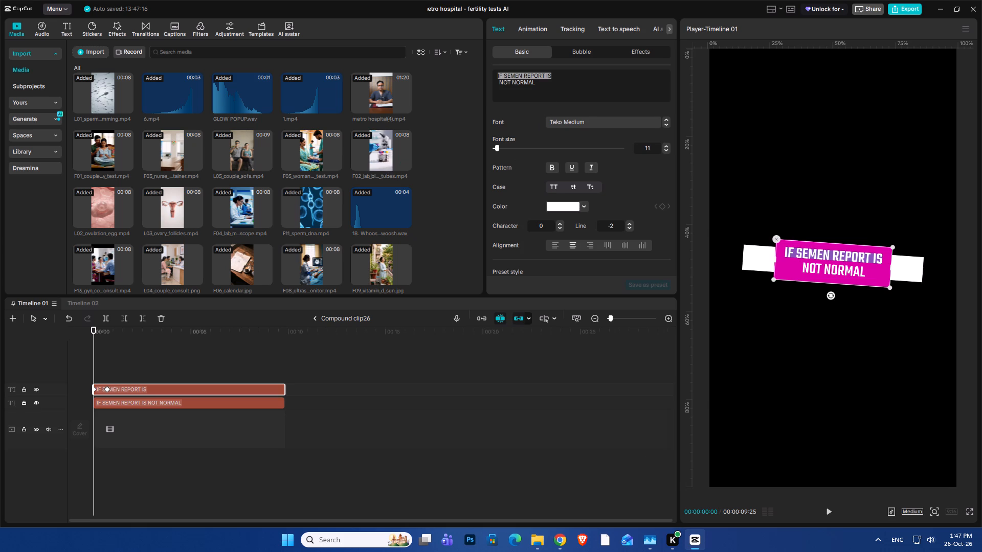
# Choose Teko Medium as the font for the selected first line, "IF SEMEN REPORT IS".
pyautogui.click(587, 119)
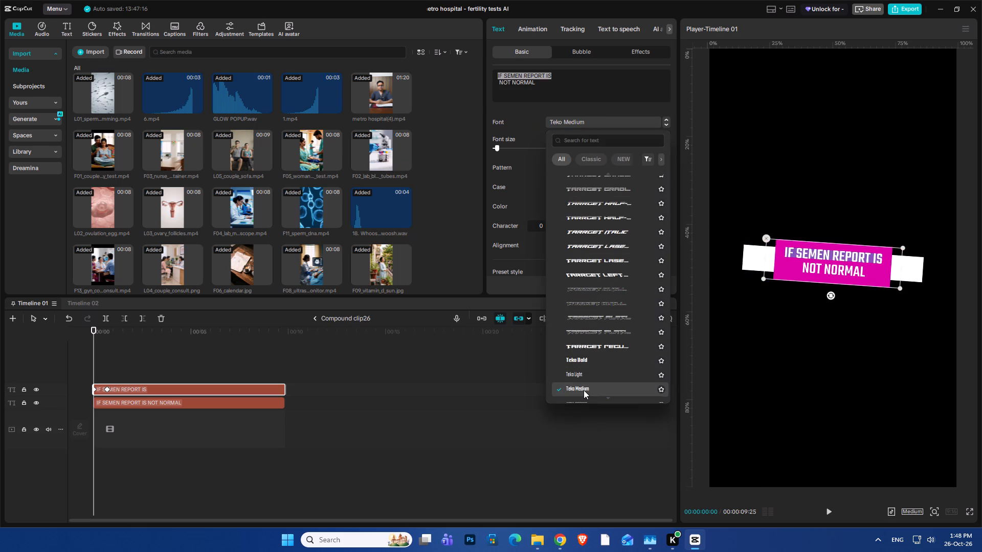
pyautogui.scroll(-1, 584, 390)
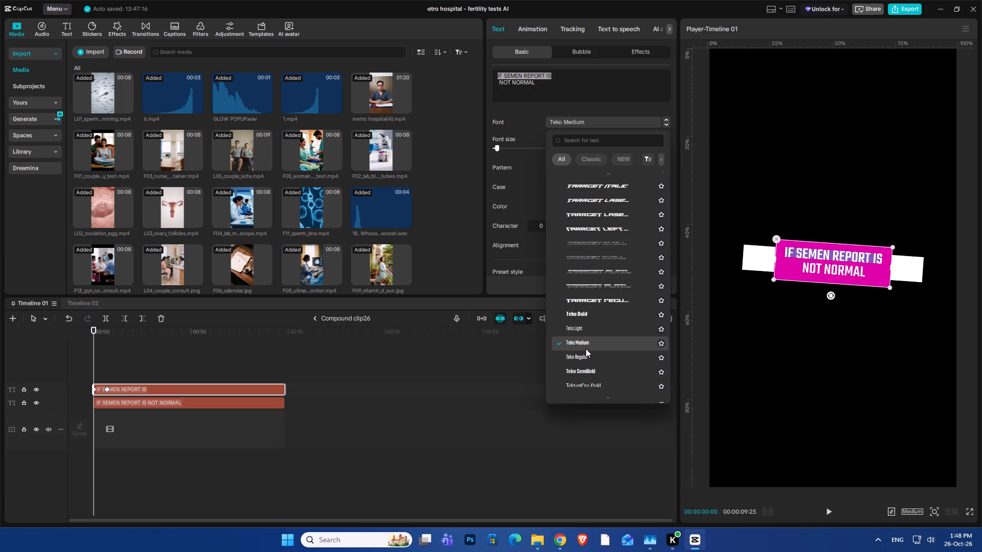
pyautogui.click(586, 349)
# Change the upper text layer's second line, "NOT NORMAL", to Teko Bold and enlarge its font size to slightly above 20.
pyautogui.click(542, 86)
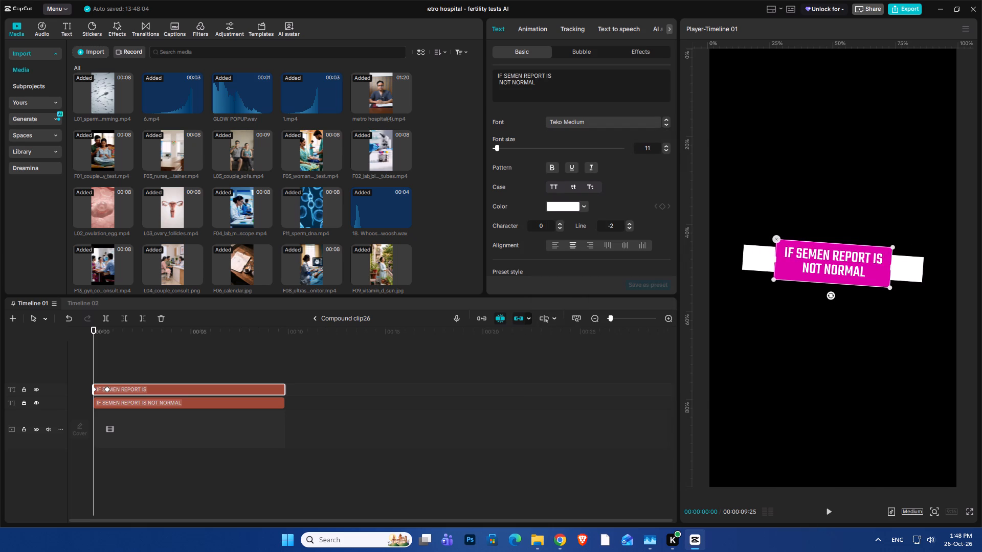
pyautogui.moveTo(565, 86); pyautogui.dragTo(485, 79)
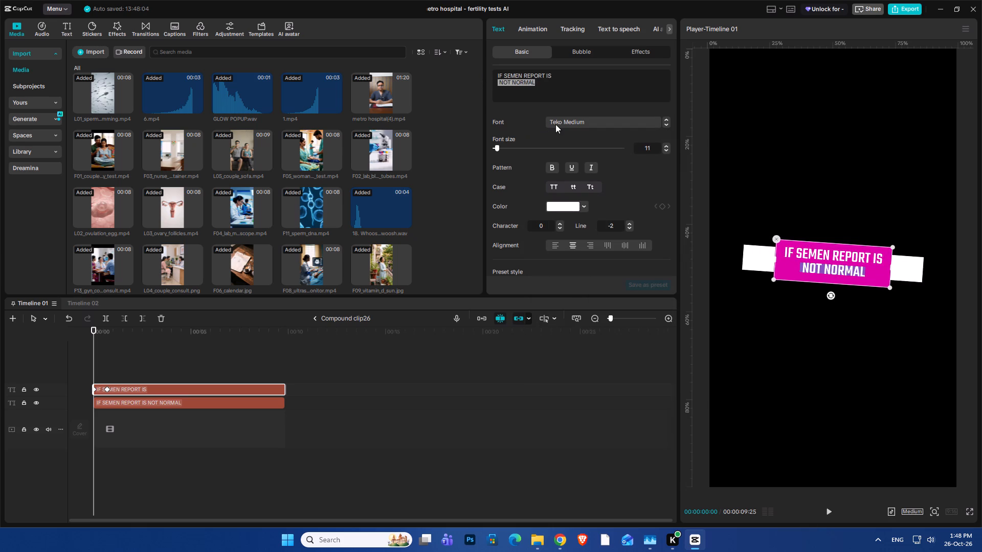
pyautogui.click(568, 123)
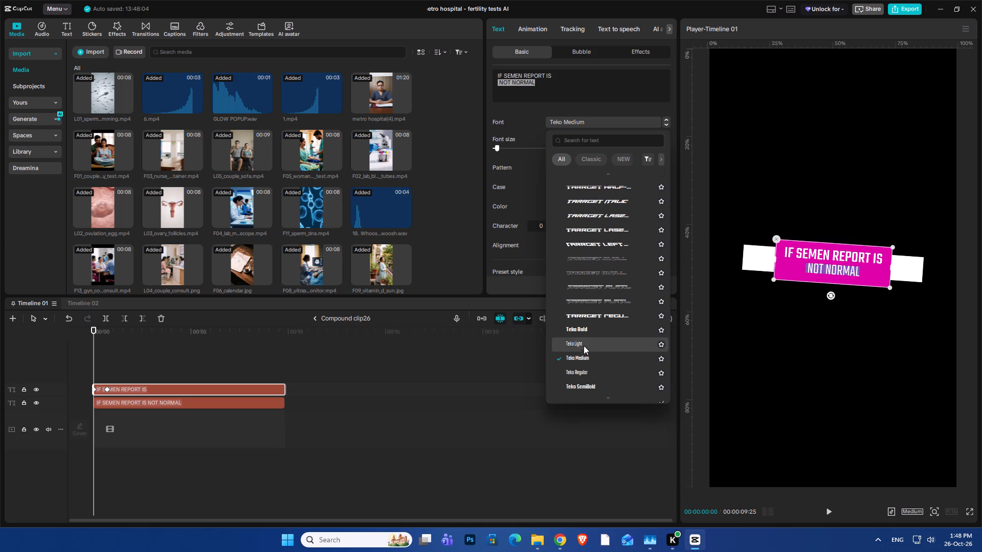
pyautogui.click(584, 330)
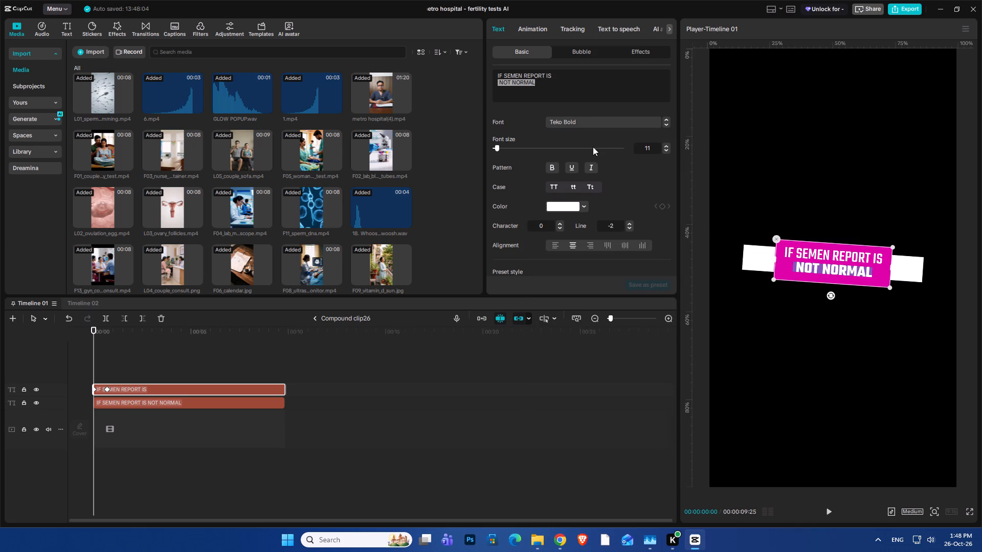
pyautogui.click(653, 147)
pyautogui.scroll(9, 653, 147)
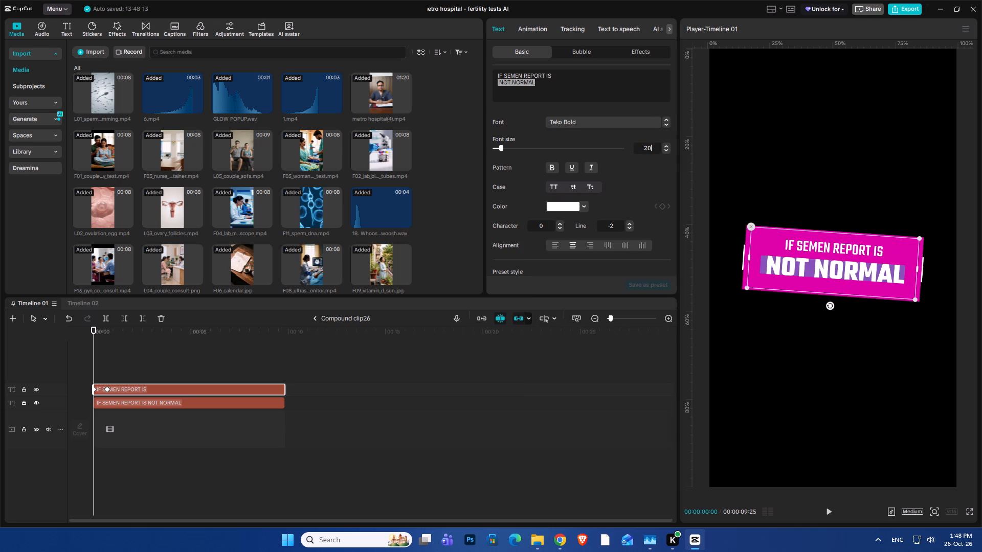
pyautogui.scroll(3, 657, 148)
# Set the upper text layer's magenta background to 32% width and 3% height.
pyautogui.scroll(-1, 657, 148)
pyautogui.scroll(-11, 614, 191)
pyautogui.click(531, 204)
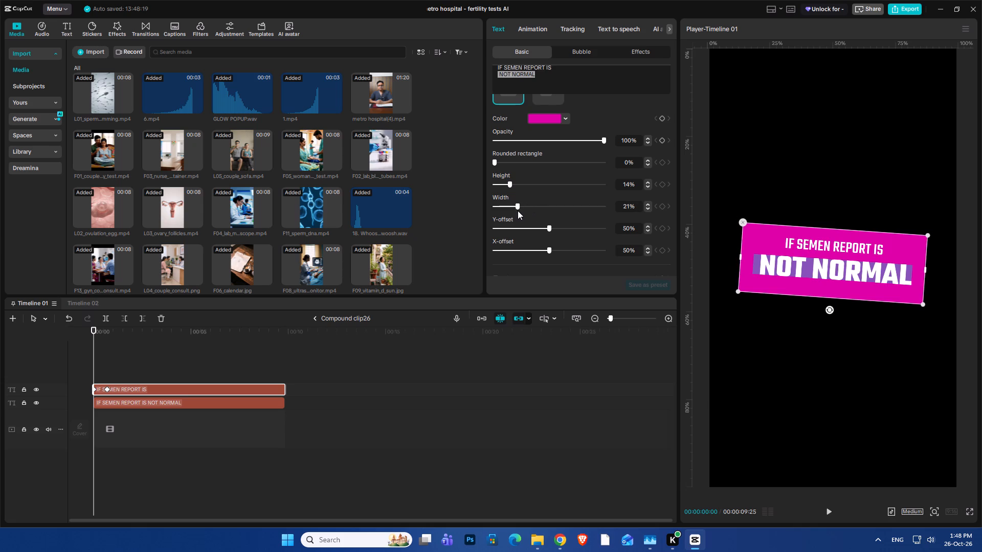
pyautogui.moveTo(510, 183); pyautogui.dragTo(499, 196)
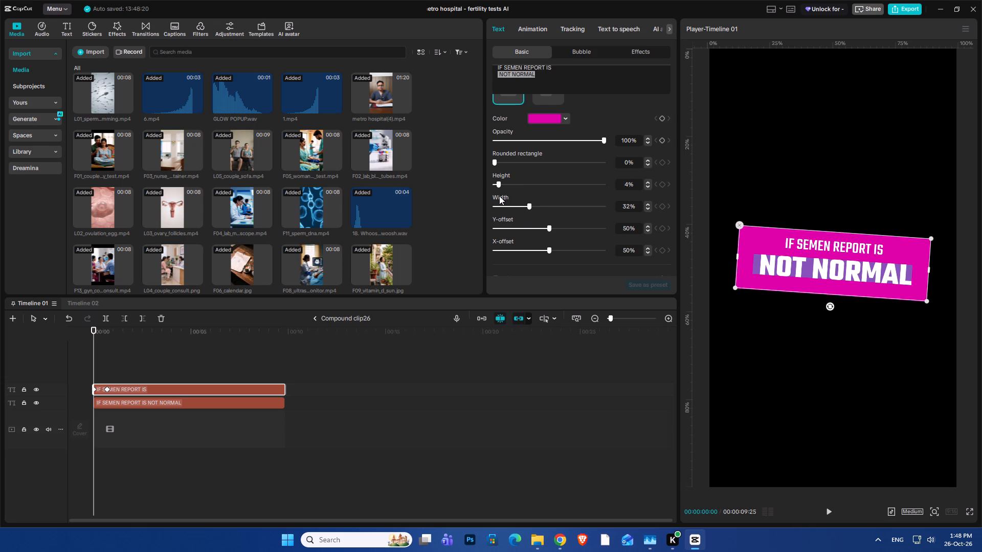
pyautogui.moveTo(499, 196); pyautogui.dragTo(499, 198)
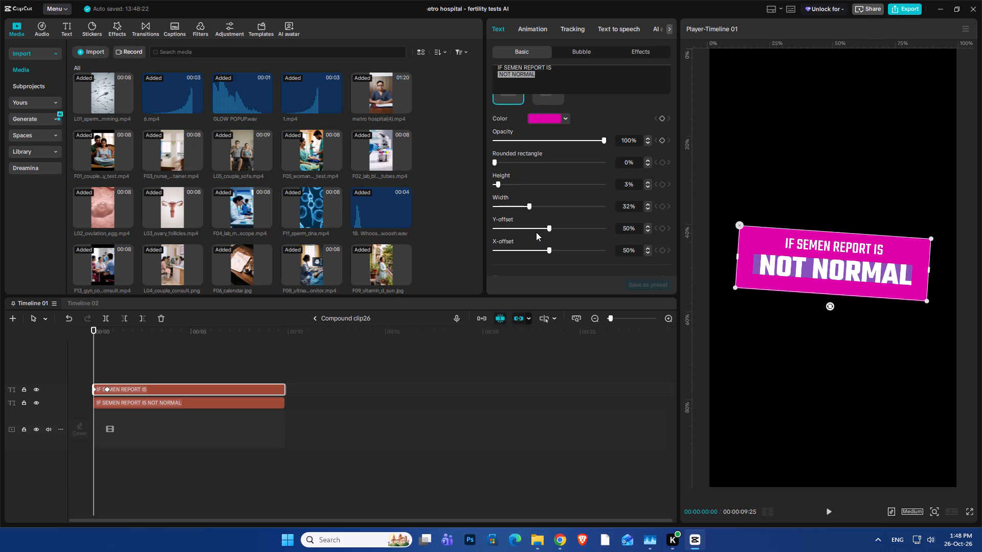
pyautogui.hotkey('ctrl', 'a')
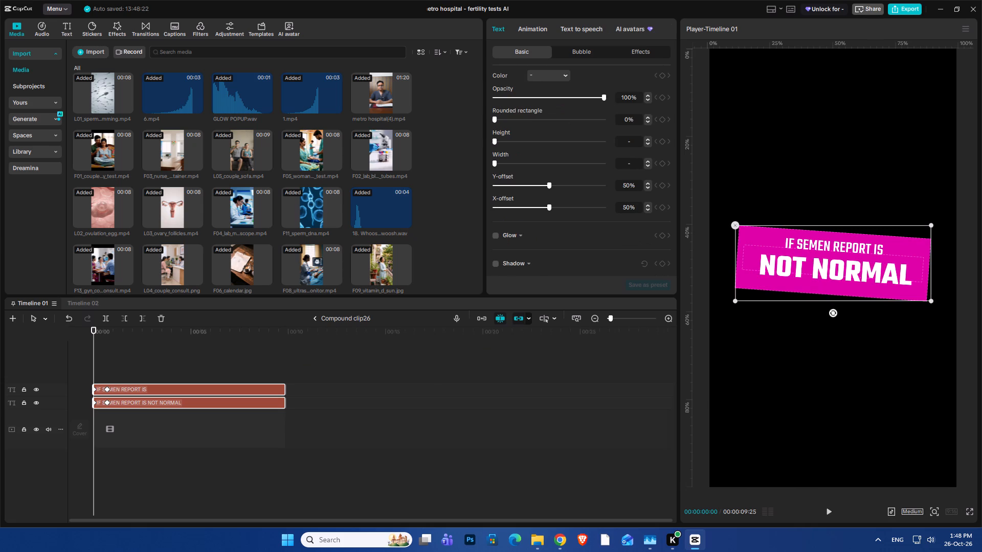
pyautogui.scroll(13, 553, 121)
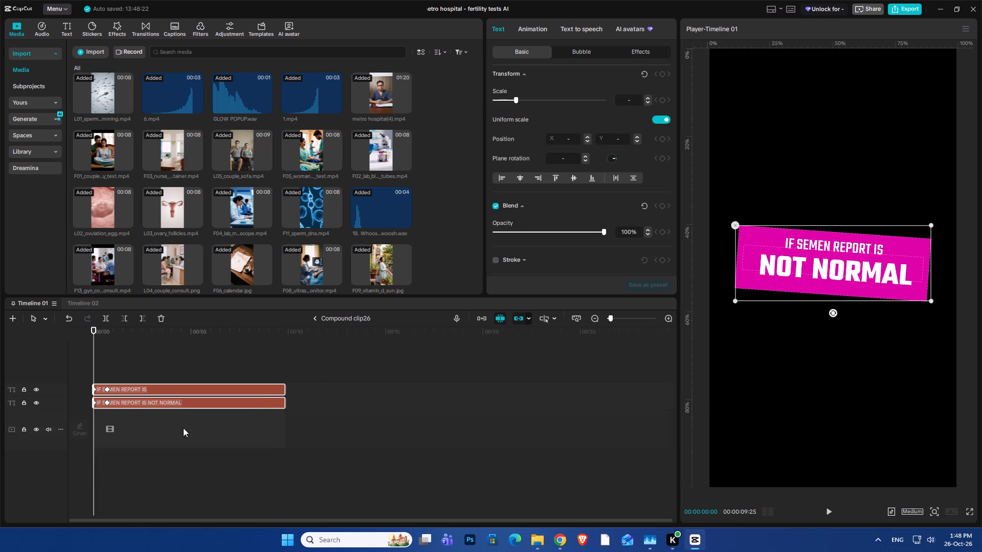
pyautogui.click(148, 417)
# Copy the two-line styled text from the upper layer and replace the lower layer's text with it.
pyautogui.click(145, 389)
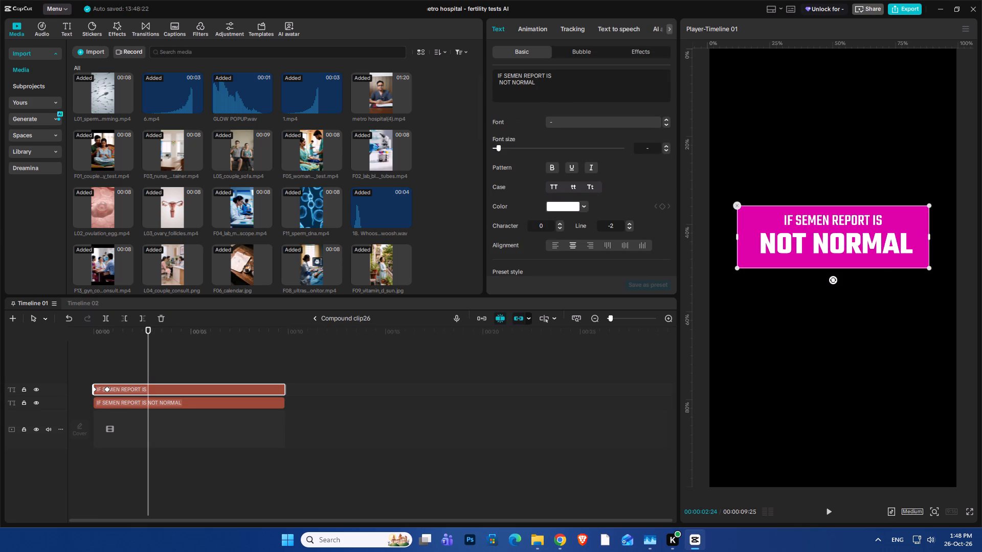
pyautogui.keyDown('ctrl'); pyautogui.click(544, 96); pyautogui.keyUp('ctrl')
pyautogui.hotkey('ctrl', 'a')
pyautogui.hotkey('ctrl', 'c')
pyautogui.click(147, 405)
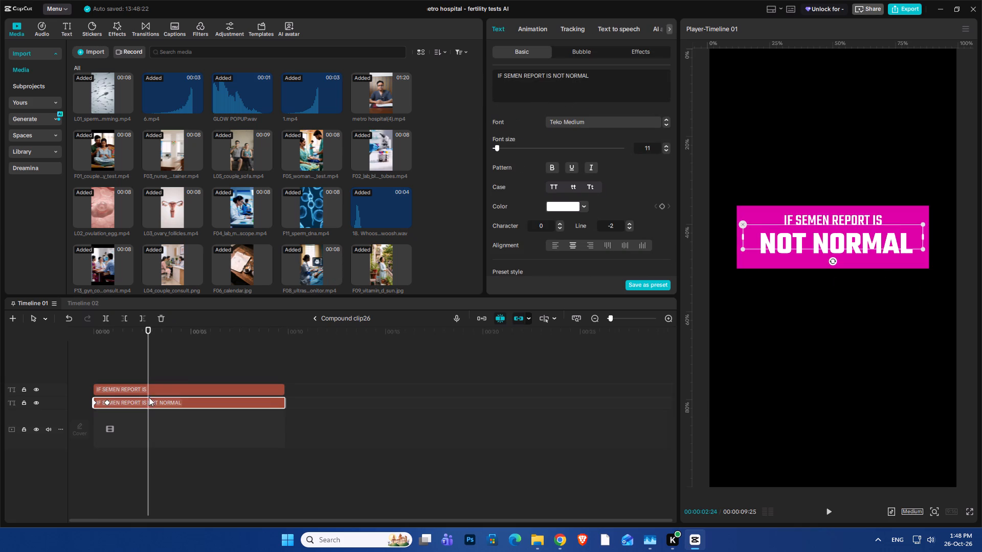
pyautogui.click(537, 85)
pyautogui.hotkey('ctrl', 'a')
pyautogui.hotkey('ctrl', 'v')
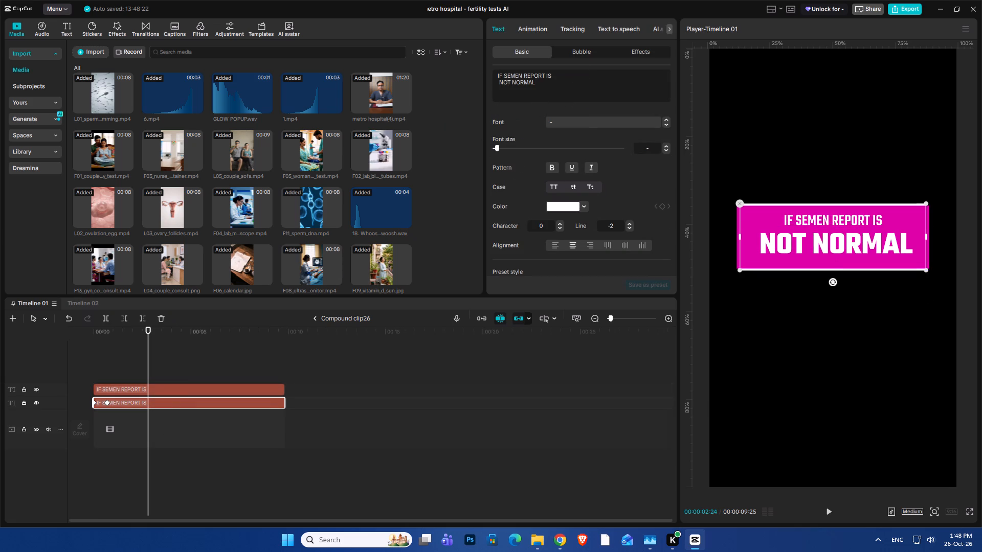
# Widen the lower text layer's background to about 32% so it forms an even white border around the magenta label.
pyautogui.scroll(-12, 539, 188)
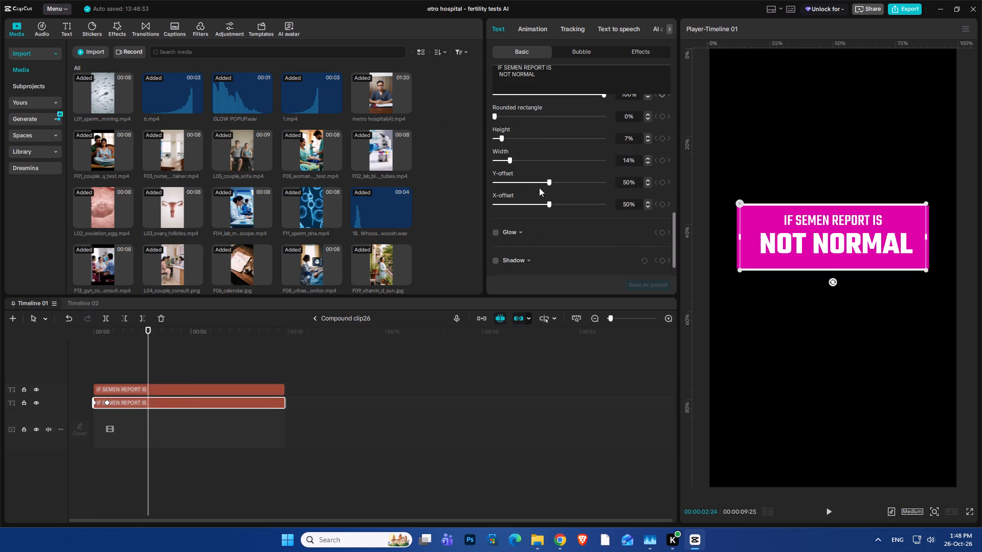
pyautogui.moveTo(509, 158); pyautogui.dragTo(528, 158)
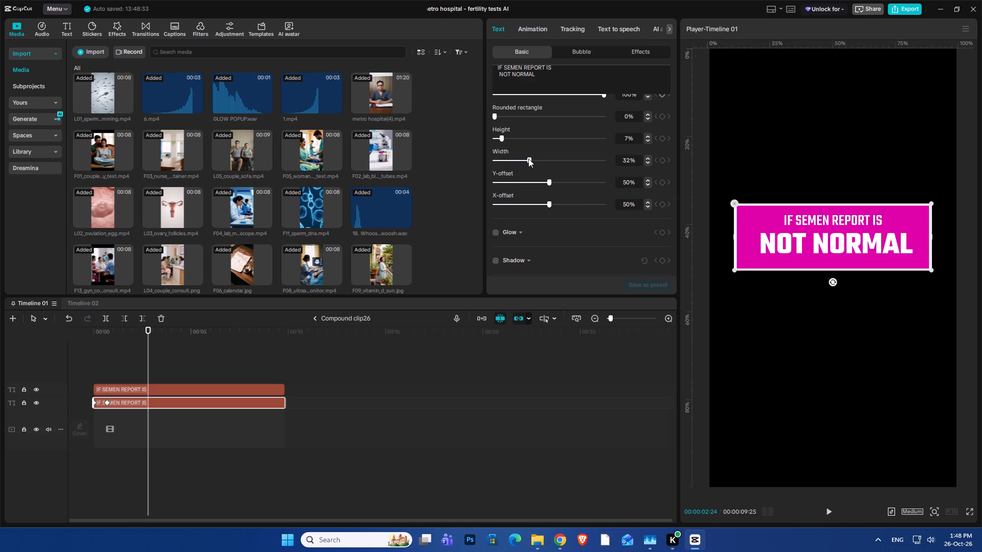
pyautogui.moveTo(528, 158); pyautogui.dragTo(528, 161)
# Play the restyled label's opening animation inside the compound clip and return to the main timeline.
pyautogui.click(94, 355)
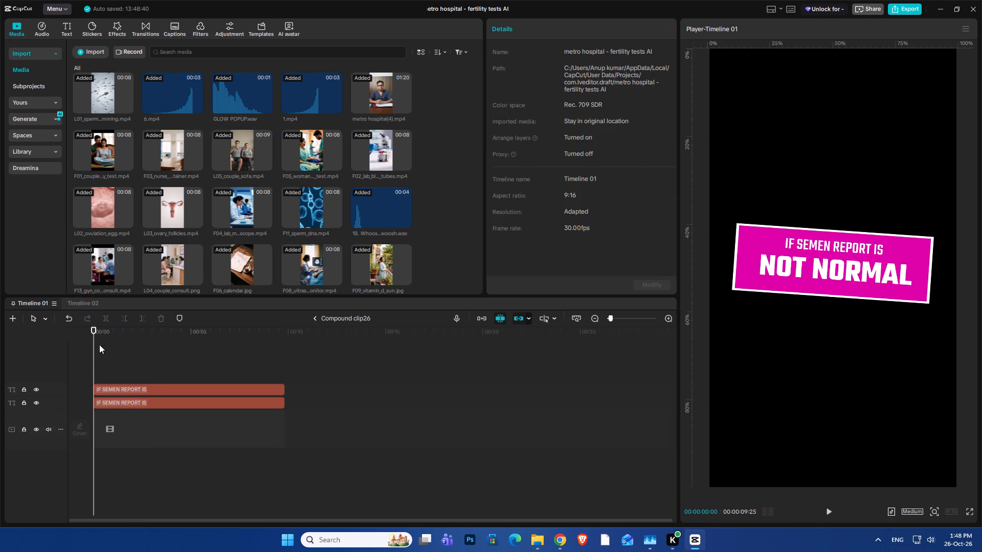
pyautogui.press('space')
pyautogui.press('space')
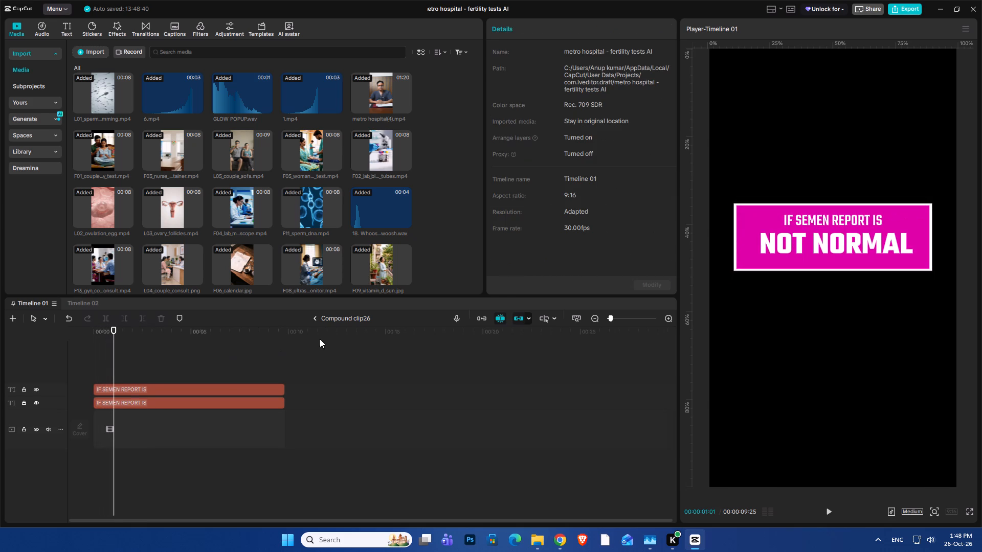
pyautogui.click(315, 317)
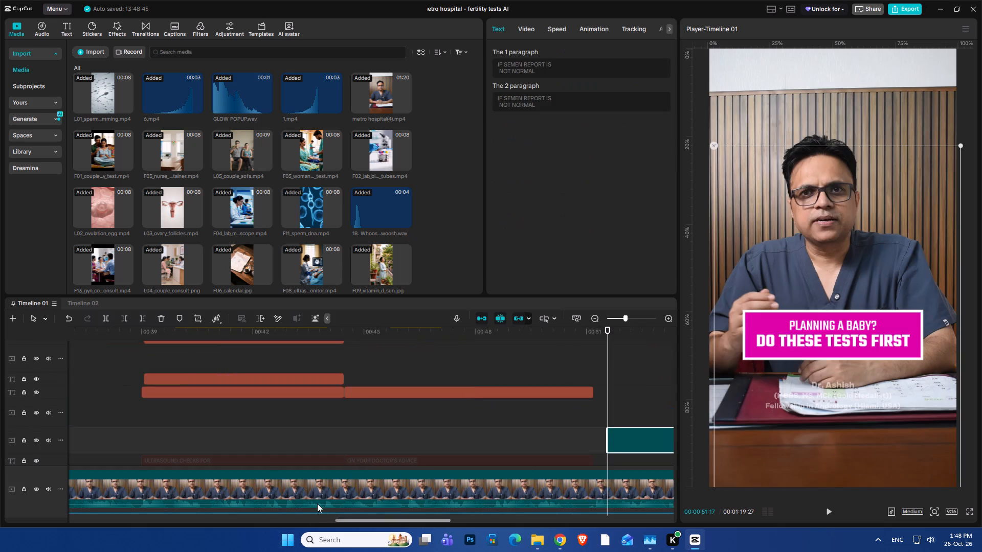
# Shift the IF SEMEN REPORT IS NOT NORMAL compound clip earlier to start at about 51 seconds, where the doctor's advice text ends.
pyautogui.click(583, 361)
pyautogui.press('space')
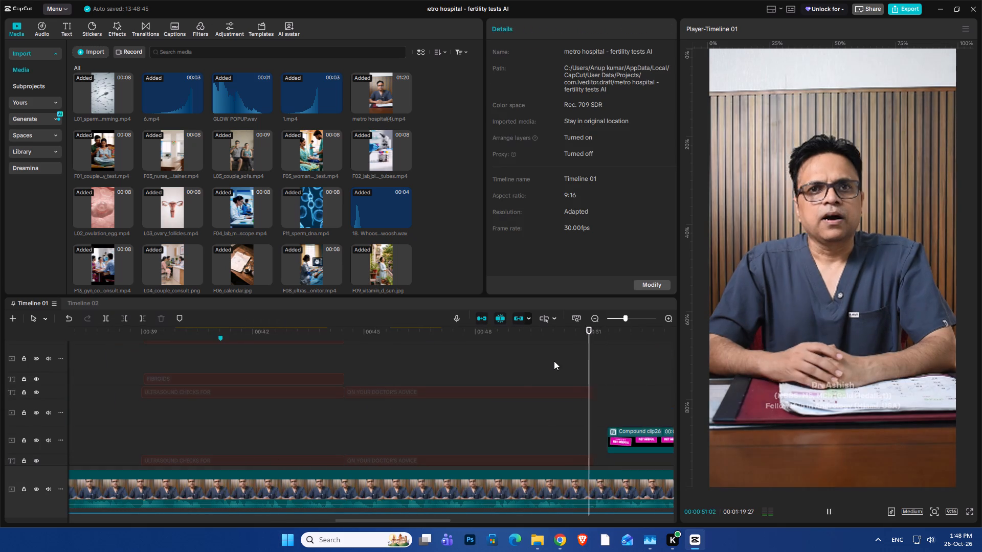
pyautogui.press('space')
pyautogui.click(602, 422)
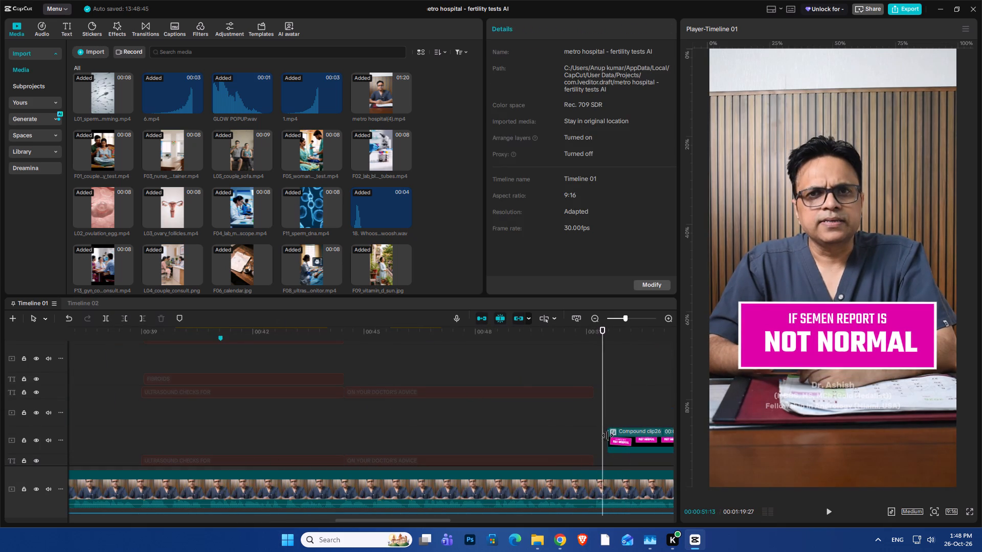
pyautogui.press('space')
pyautogui.press('space')
pyautogui.moveTo(623, 441); pyautogui.dragTo(614, 445)
pyautogui.click(580, 421)
pyautogui.press('space')
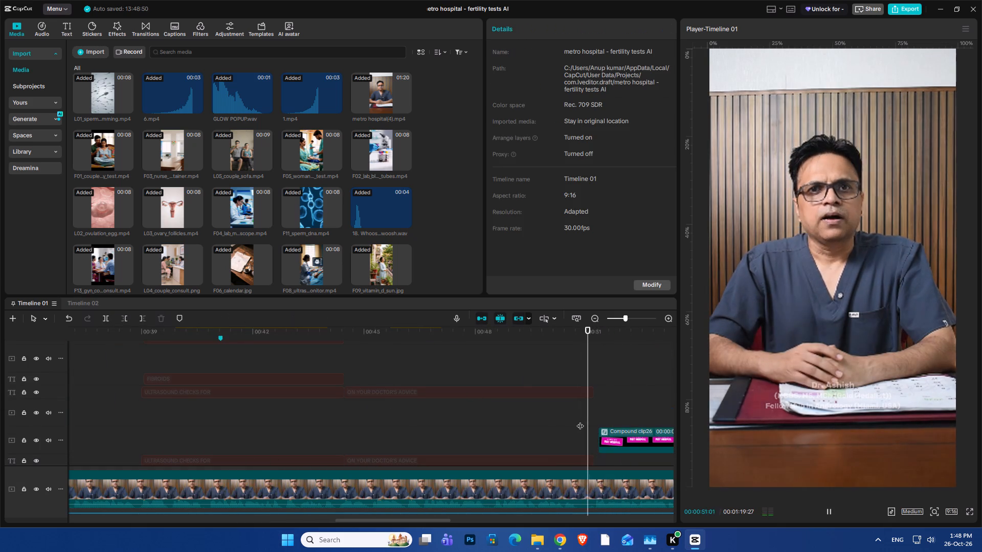
pyautogui.press('space')
pyautogui.moveTo(634, 439); pyautogui.dragTo(628, 439)
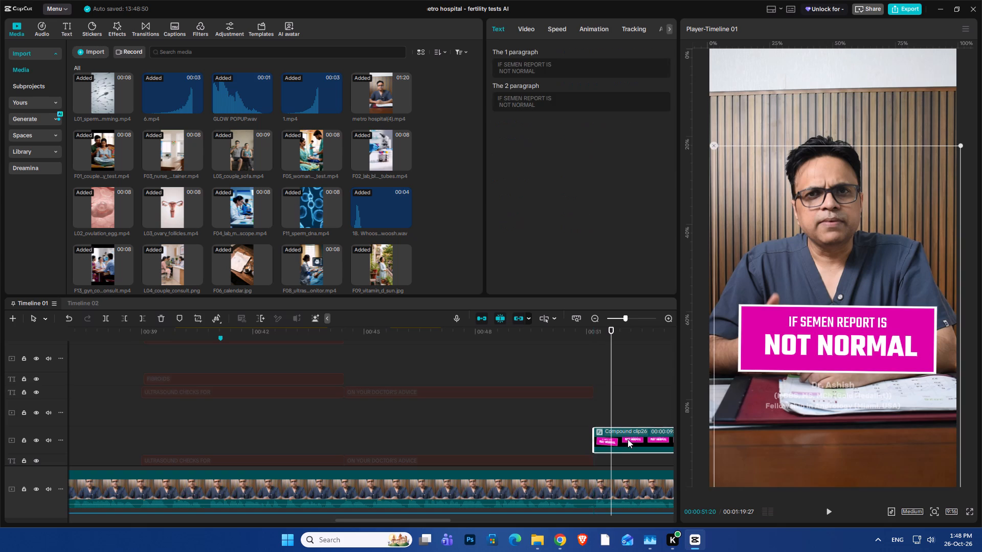
# Apply the Fade In entrance animation to the IF SEMEN REPORT IS NOT NORMAL compound clip and play it back.
pyautogui.click(526, 29)
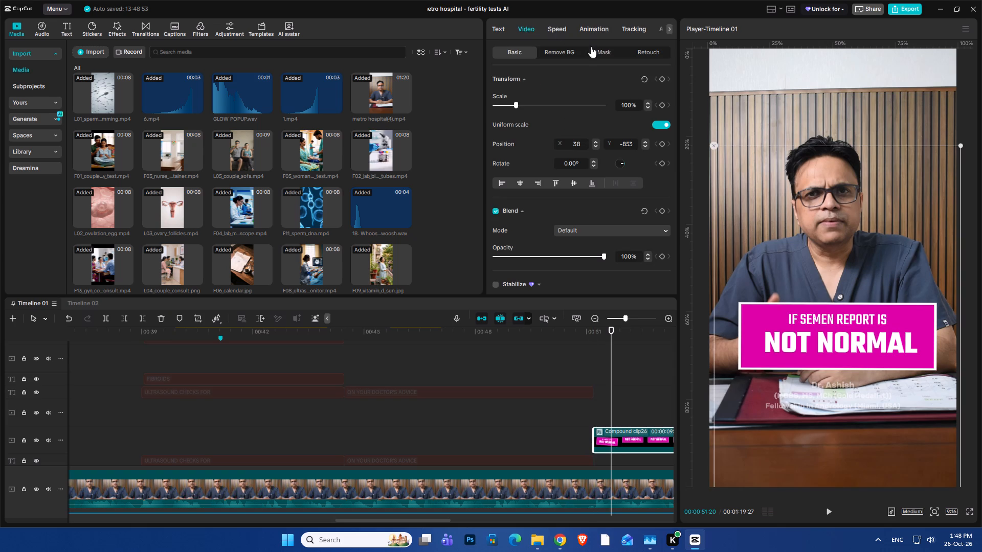
pyautogui.click(593, 31)
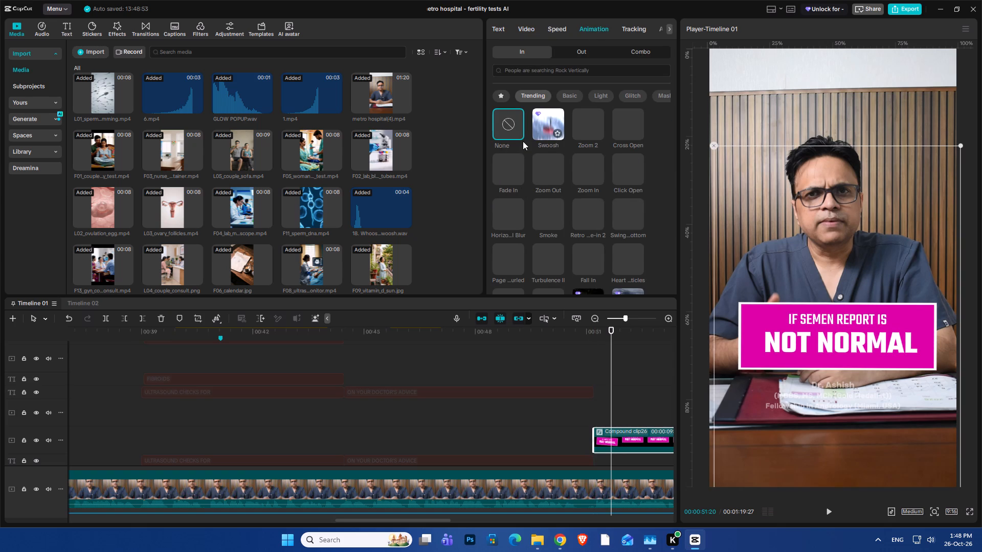
pyautogui.click(509, 173)
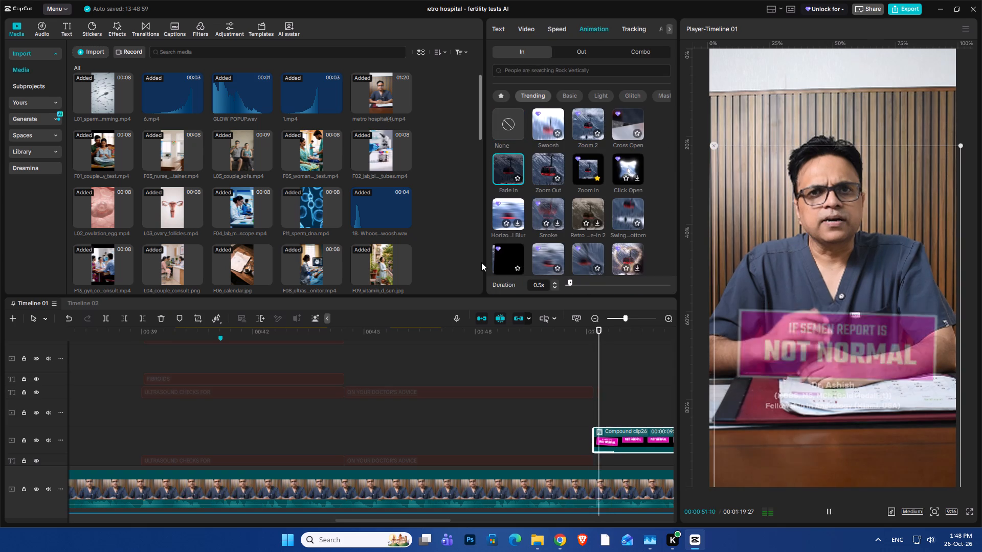
pyautogui.press('space')
pyautogui.press('space')
pyautogui.press('space')
pyautogui.press('space')
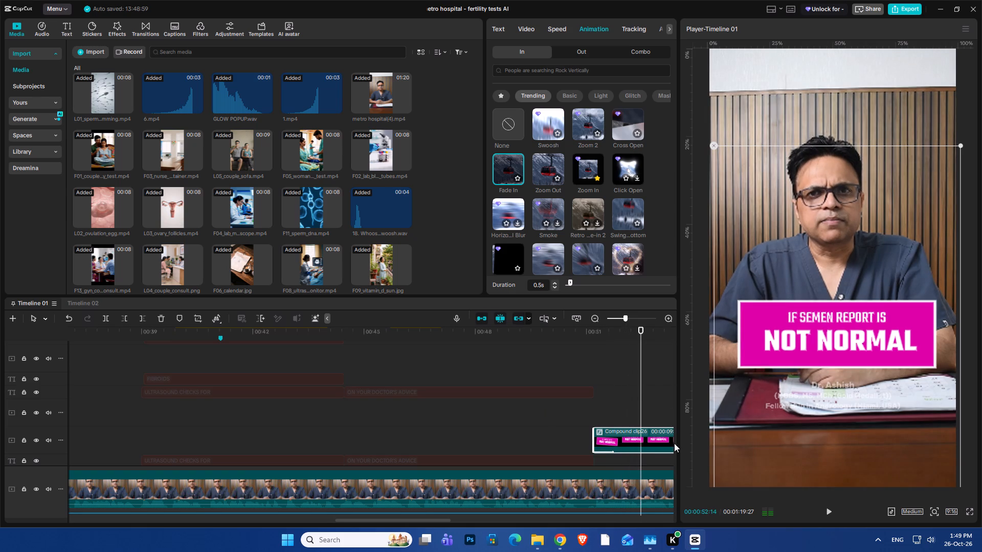
# Scale the IF SEMEN REPORT IS NOT NORMAL compound clip down slightly in the frame and check it in playback.
pyautogui.moveTo(957, 145); pyautogui.dragTo(944, 166)
pyautogui.press('space')
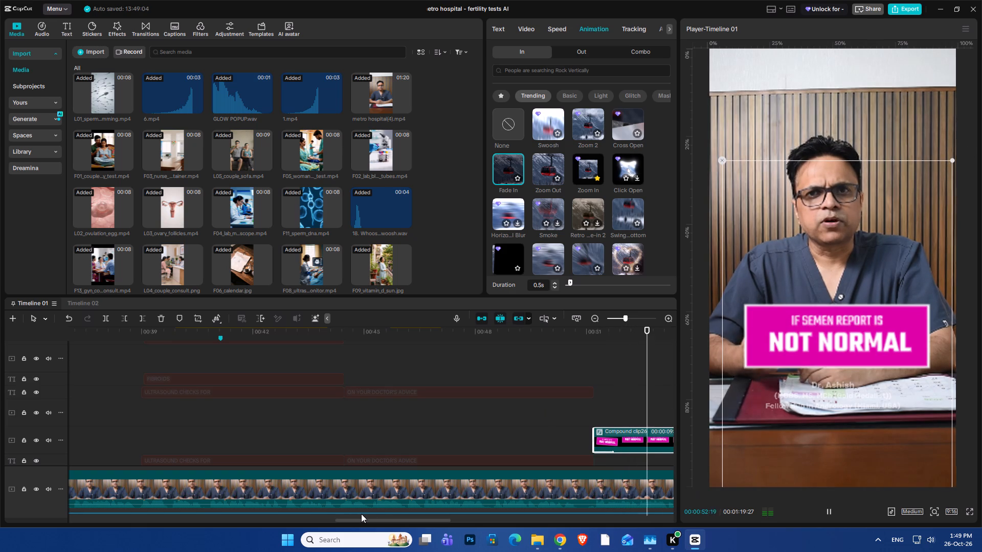
pyautogui.press('space')
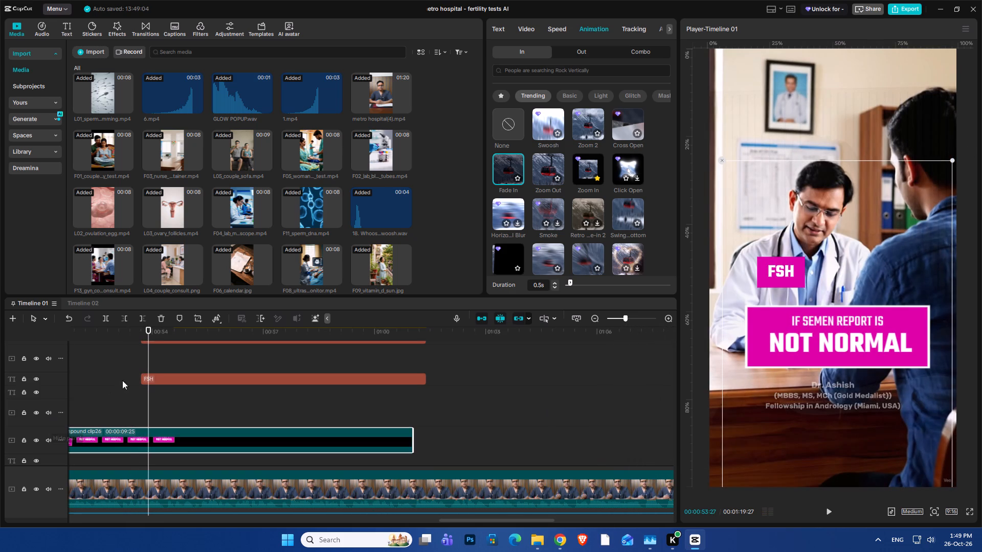
# Play back the cut into the doctor-patient footage at about 53 seconds and check how the overlay fades in.
pyautogui.click(123, 360)
pyautogui.press('space')
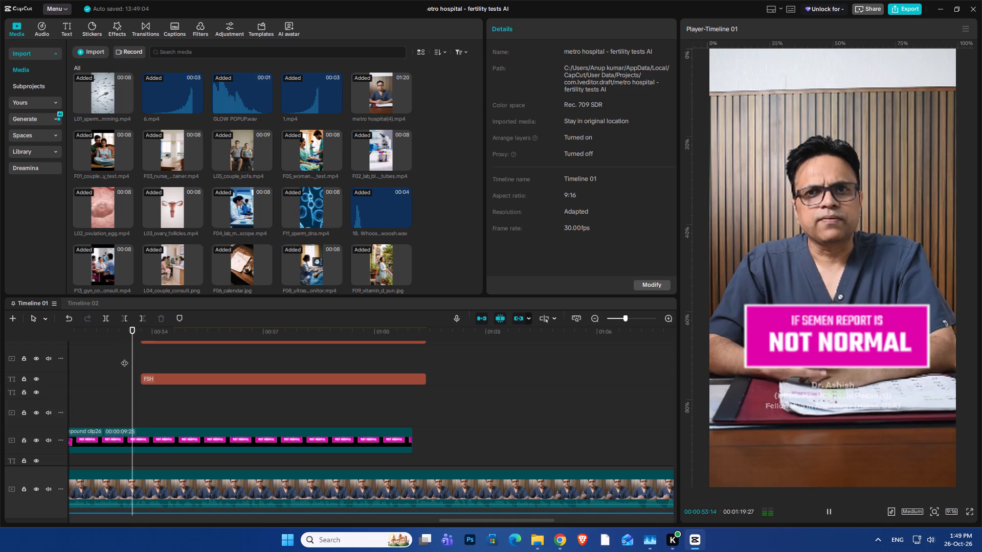
pyautogui.press('space')
pyautogui.moveTo(140, 355); pyautogui.dragTo(129, 368)
pyautogui.press('space')
pyautogui.press('space')
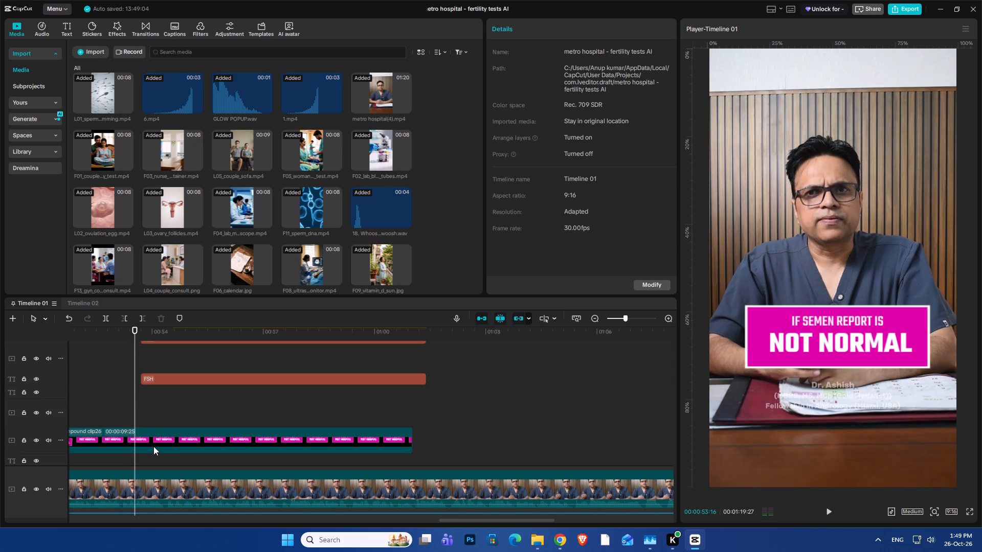
pyautogui.click(154, 446)
pyautogui.press('space')
pyautogui.press('space')
pyautogui.moveTo(145, 403); pyautogui.dragTo(137, 406)
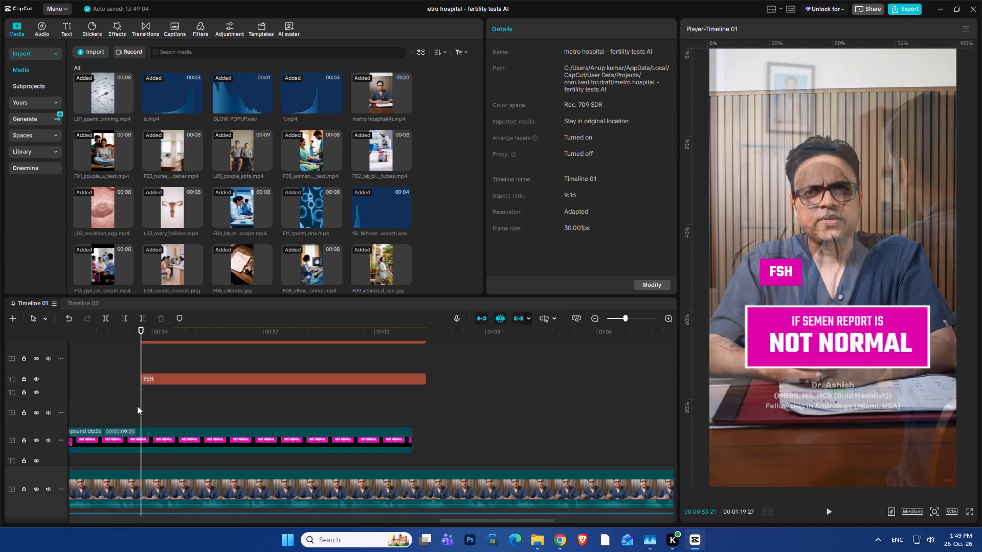
pyautogui.moveTo(137, 406); pyautogui.dragTo(137, 407)
pyautogui.moveTo(145, 399); pyautogui.dragTo(138, 404)
# Remove the opacity keyframes from the F10_male_doctor_patient.mp4 overlay and set its opacity to 100%.
pyautogui.scroll(-17, 129, 487)
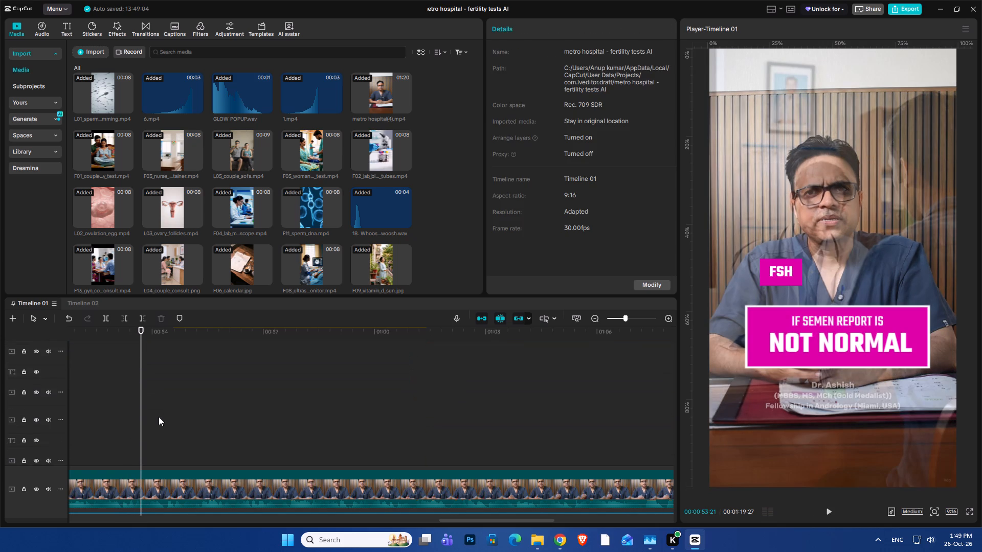
pyautogui.scroll(-7, 159, 417)
pyautogui.scroll(-14, 160, 419)
pyautogui.scroll(4, 160, 419)
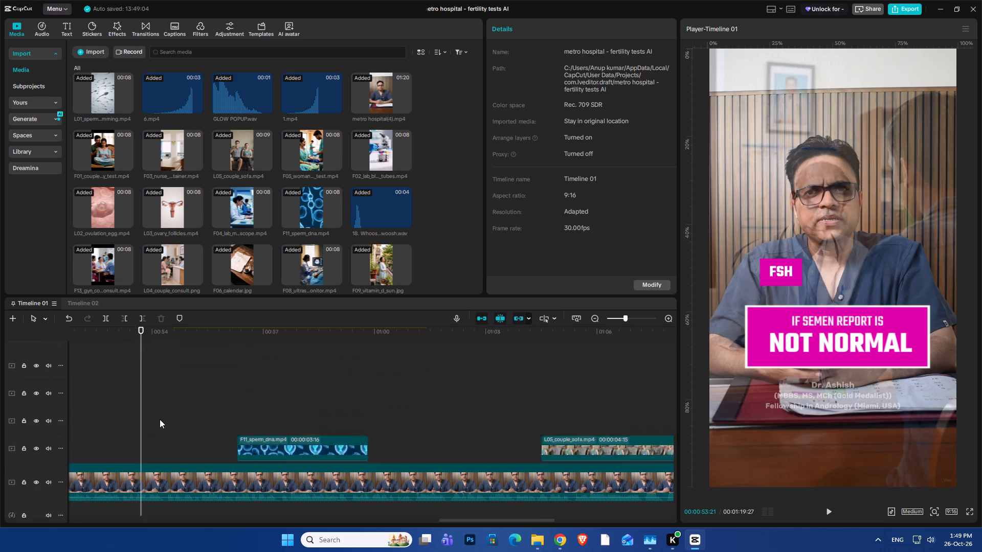
pyautogui.scroll(4, 160, 419)
pyautogui.click(159, 380)
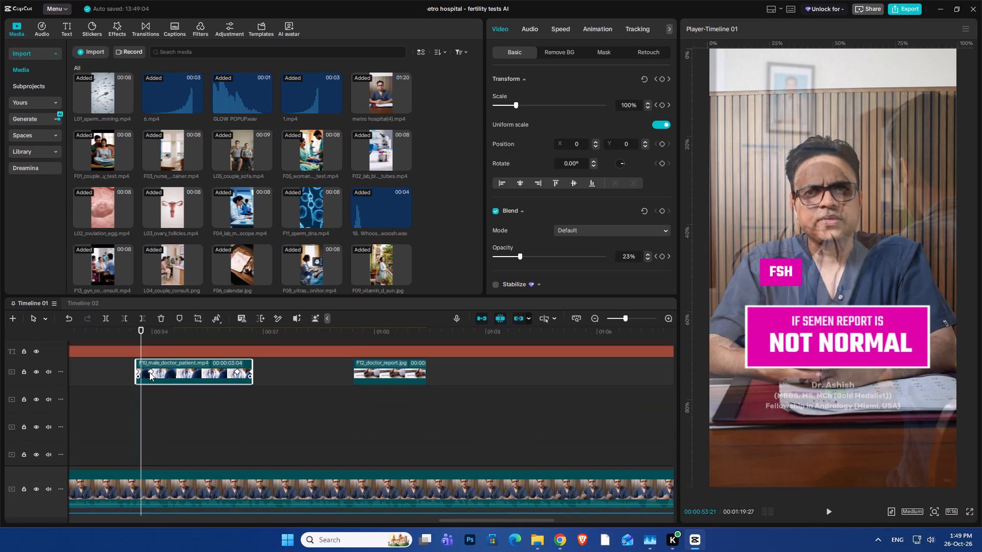
pyautogui.click(151, 371)
pyautogui.press('d')
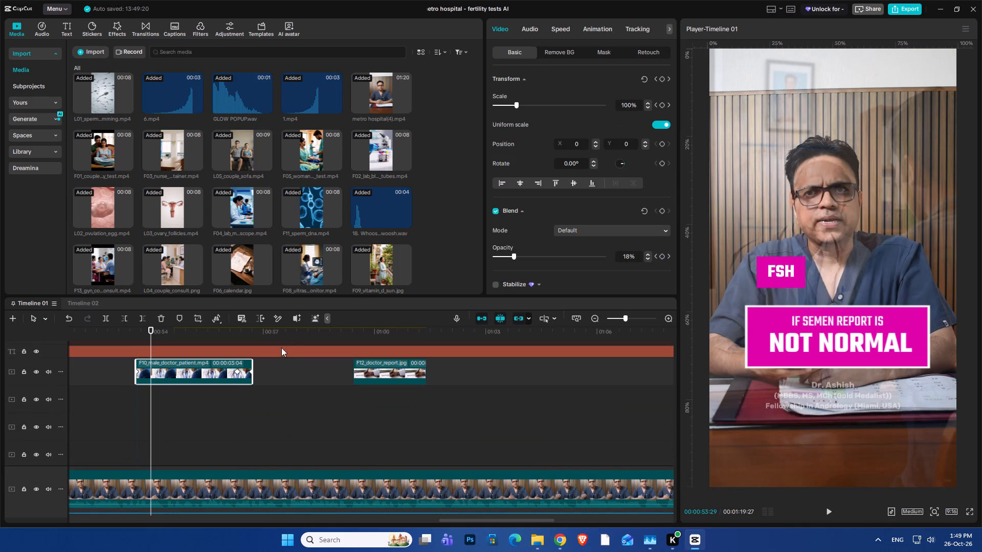
pyautogui.press('Right')
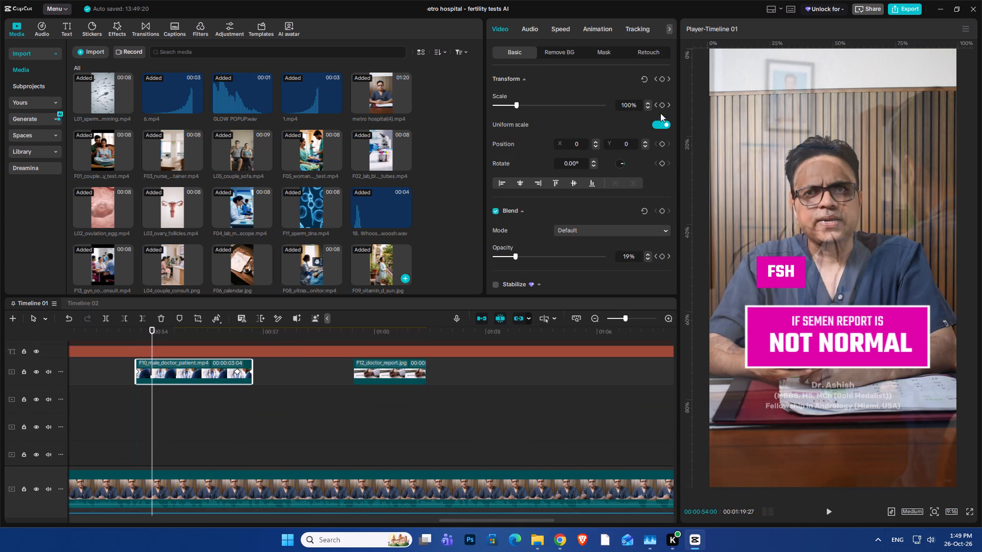
pyautogui.click(667, 256)
pyautogui.click(662, 257)
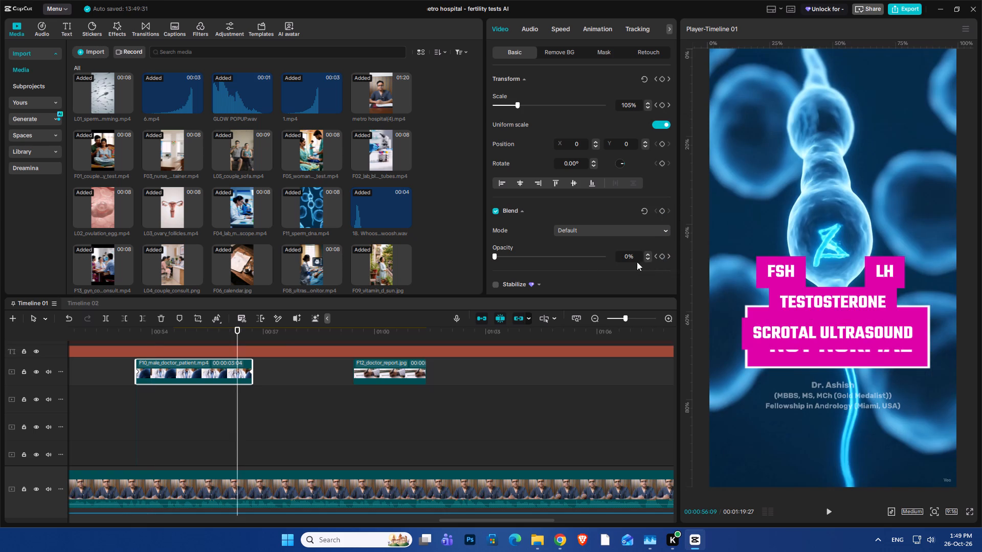
pyautogui.click(655, 258)
pyautogui.click(655, 258)
pyautogui.click(661, 255)
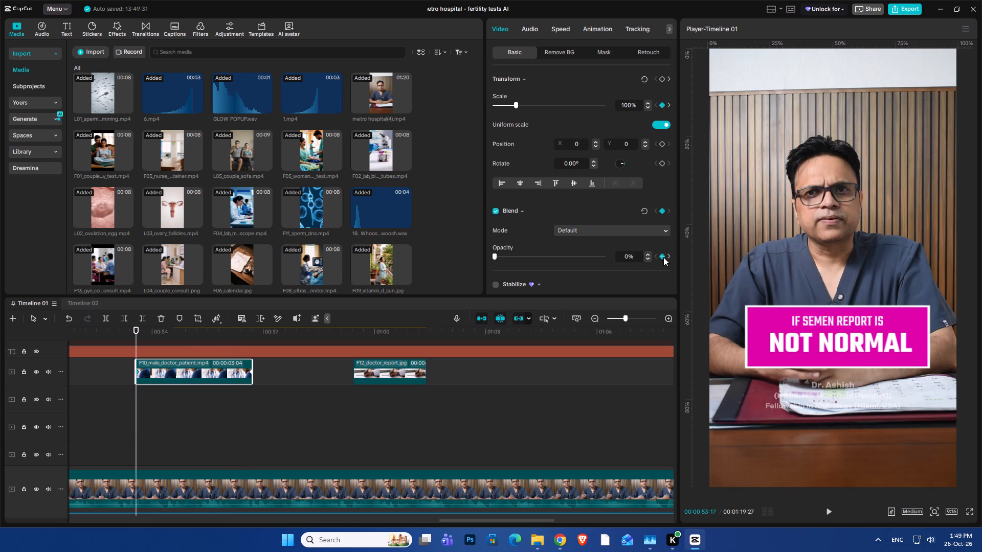
pyautogui.click(666, 256)
pyautogui.doubleClick(667, 255)
pyautogui.click(667, 255)
pyautogui.click(662, 255)
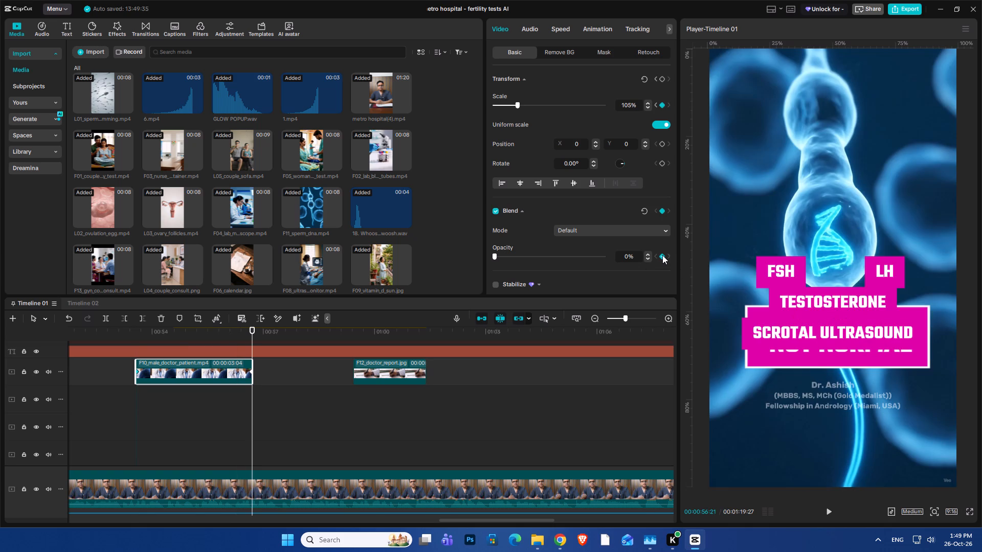
pyautogui.moveTo(575, 258); pyautogui.dragTo(623, 260)
# Play back the section from about 53 to 58 seconds to check the doctor-patient overlay and the test labels.
pyautogui.click(136, 334)
pyautogui.press('space')
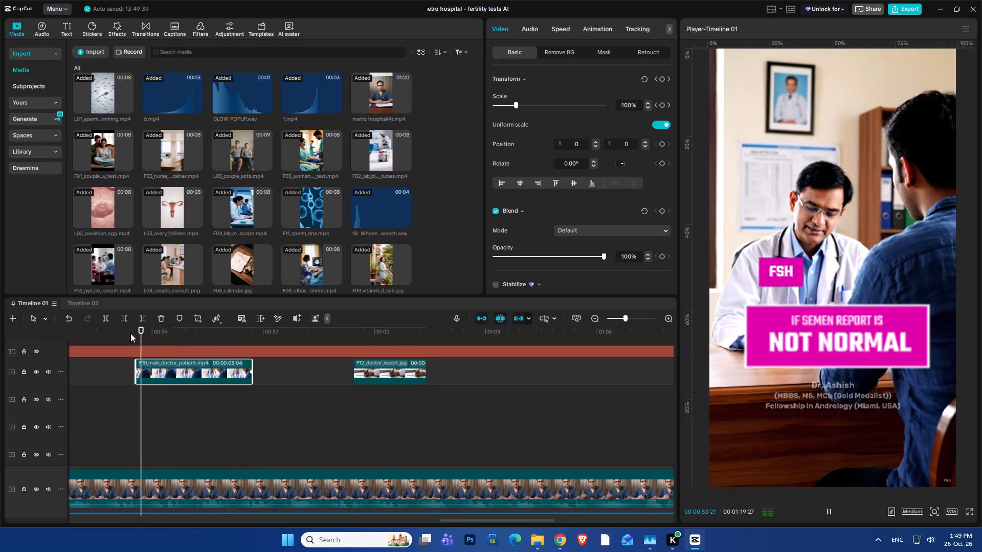
pyautogui.press('space')
pyautogui.scroll(6, 401, 434)
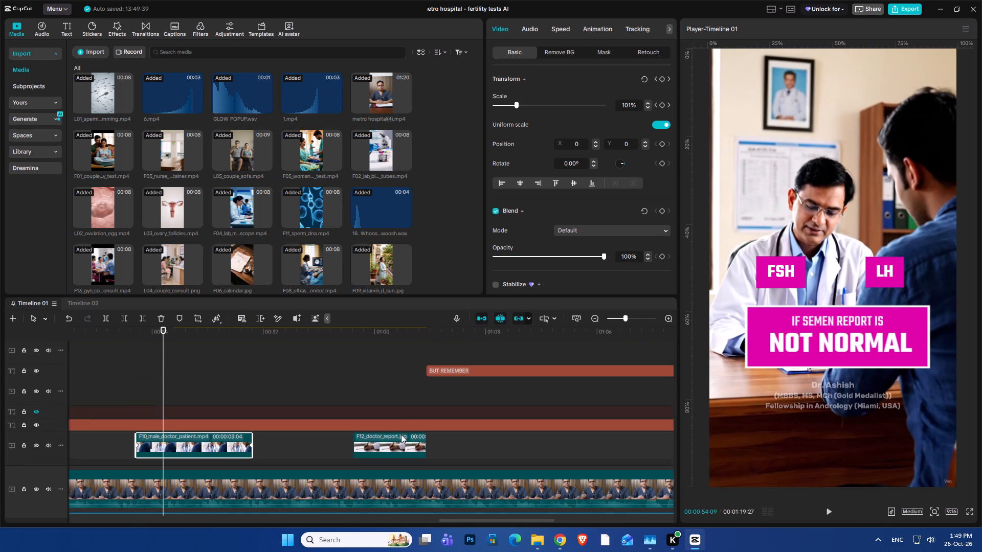
pyautogui.scroll(1, 401, 434)
pyautogui.click(112, 364)
pyautogui.press('space')
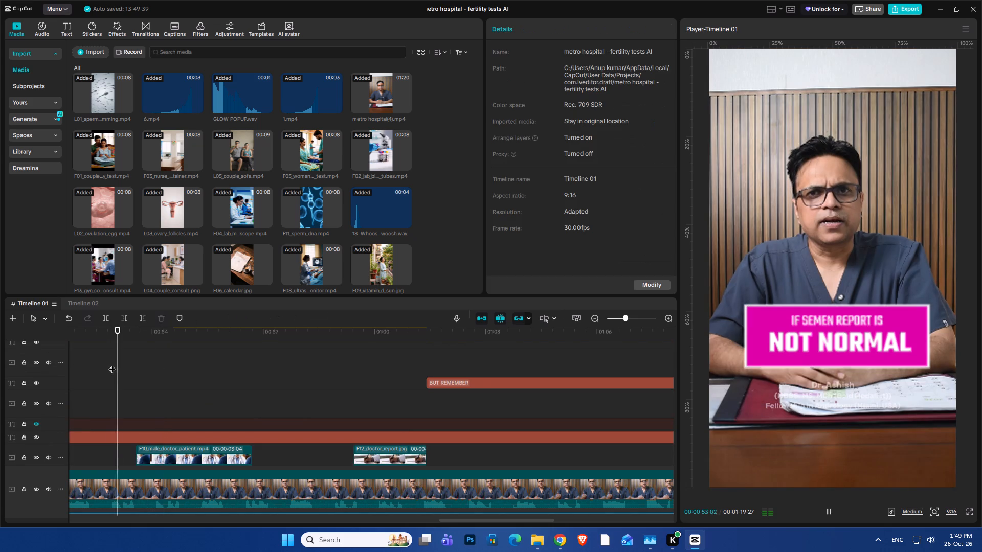
pyautogui.press('space')
pyautogui.scroll(-7, 149, 384)
pyautogui.press('space')
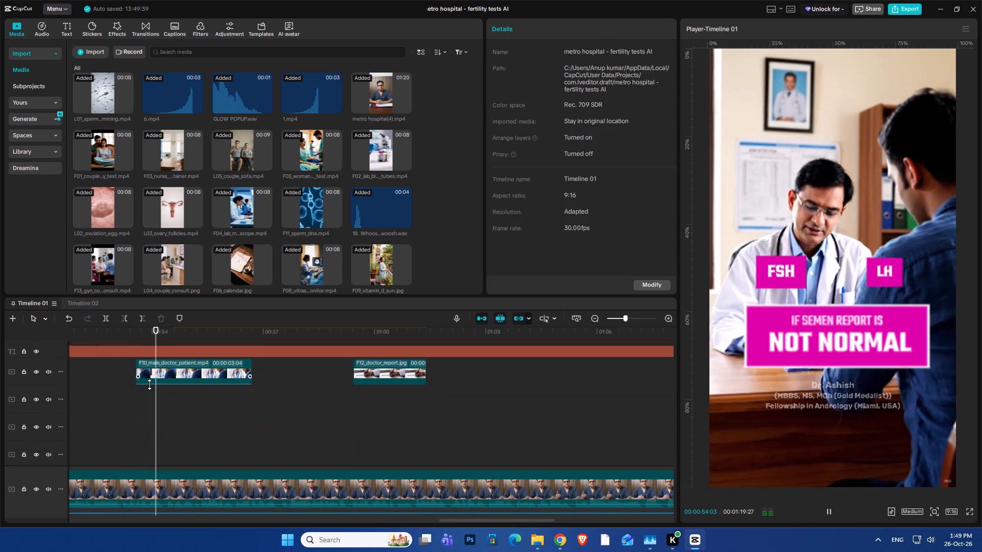
pyautogui.press('space')
pyautogui.press('space')
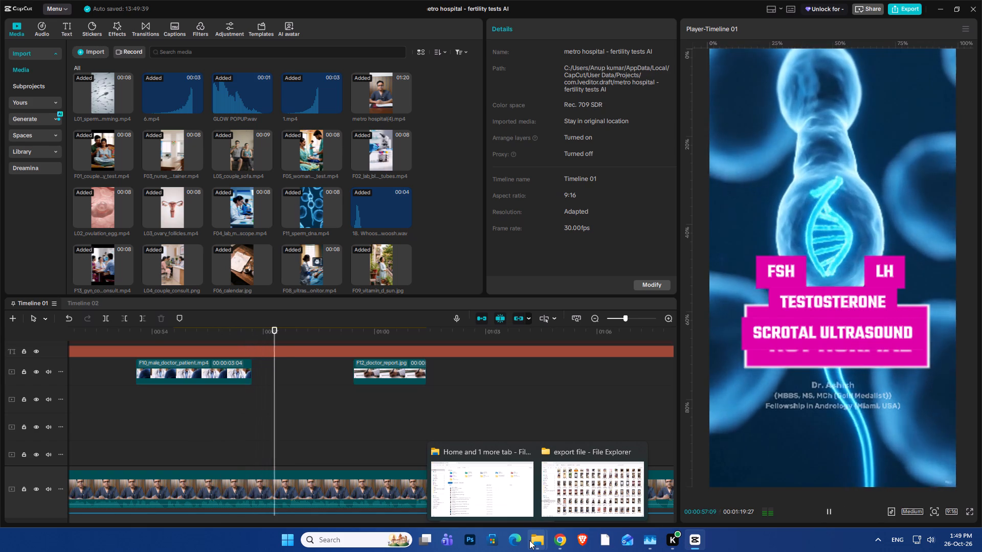
pyautogui.press('space')
pyautogui.press('space')
pyautogui.press('space')
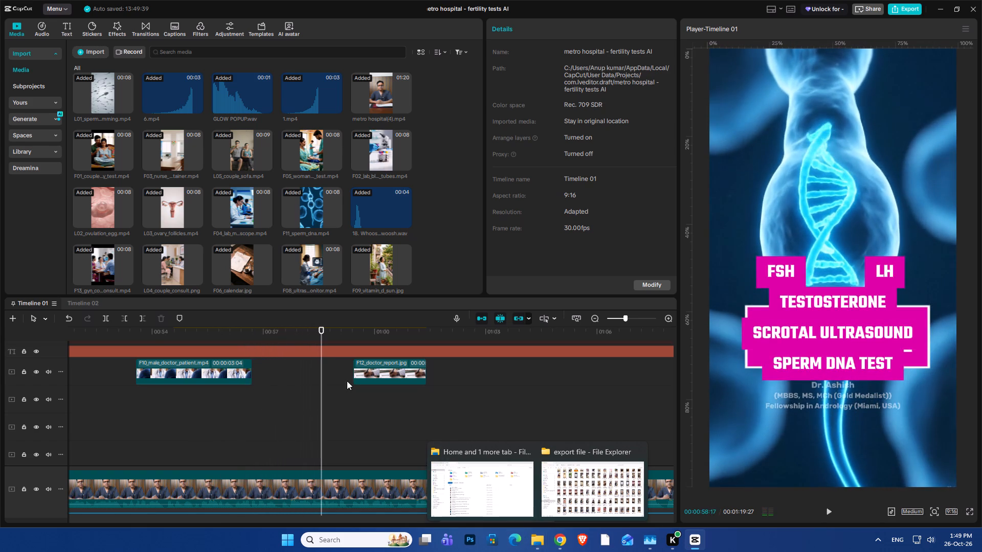
pyautogui.scroll(6, 301, 366)
pyautogui.click(127, 352)
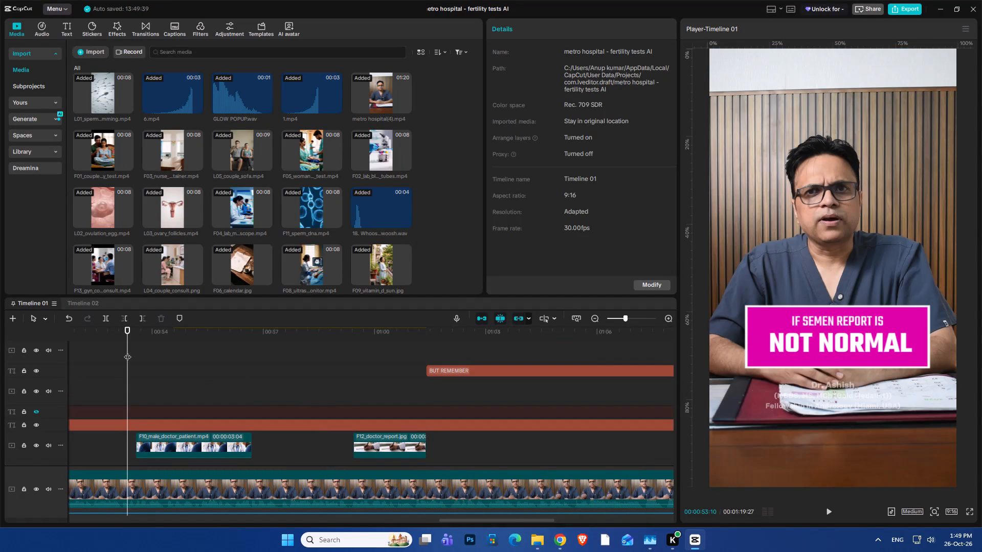
pyautogui.press('space')
pyautogui.press('space')
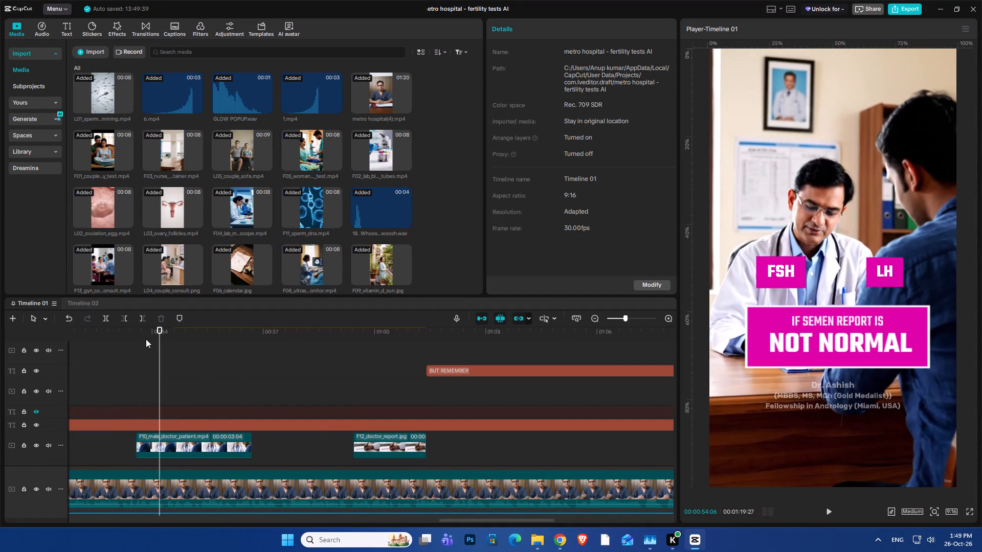
pyautogui.click(97, 338)
pyautogui.press('space')
pyautogui.scroll(-9, 82, 447)
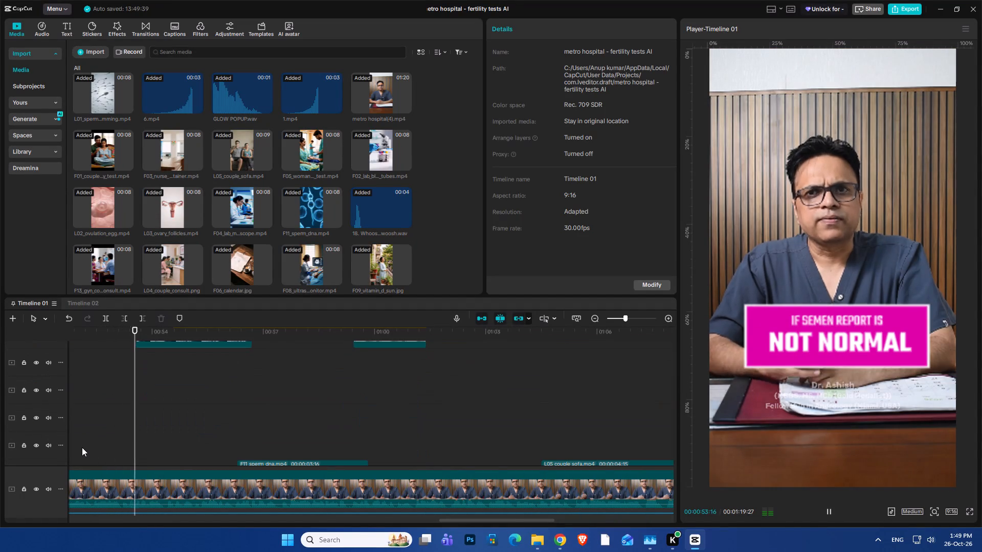
pyautogui.press('space')
# Copy the FIBROIDS compound clip at about 39 seconds and paste it at 00:53:20, near the start of the doctor-patient footage.
pyautogui.scroll(20, 142, 459)
pyautogui.scroll(14, 142, 459)
pyautogui.keyDown('ctrl'); pyautogui.scroll(-5, 144, 459); pyautogui.keyUp('ctrl')
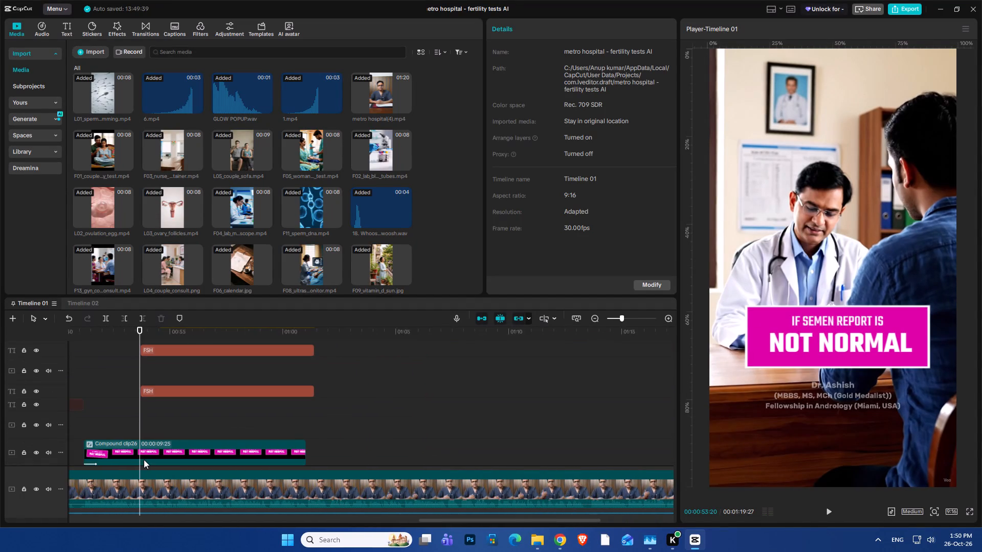
pyautogui.keyDown('ctrl'); pyautogui.scroll(-14, 144, 459); pyautogui.keyUp('ctrl')
pyautogui.keyDown('ctrl'); pyautogui.scroll(5, 150, 429); pyautogui.keyUp('ctrl')
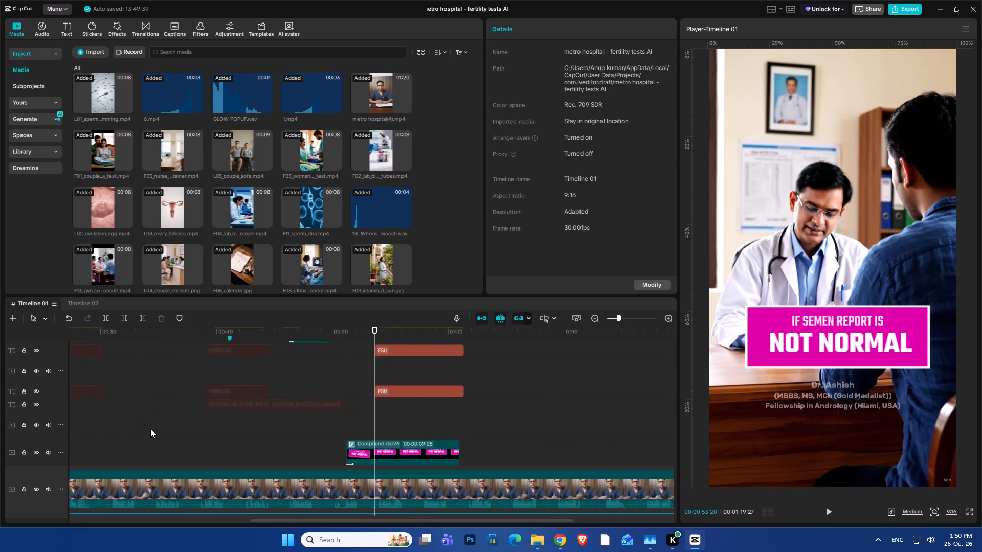
pyautogui.keyDown('ctrl'); pyautogui.scroll(1, 150, 429); pyautogui.keyUp('ctrl')
pyautogui.keyDown('ctrl'); pyautogui.scroll(-7, 150, 429); pyautogui.keyUp('ctrl')
pyautogui.scroll(-13, 129, 409)
pyautogui.keyDown('ctrl'); pyautogui.scroll(6, 143, 407); pyautogui.keyUp('ctrl')
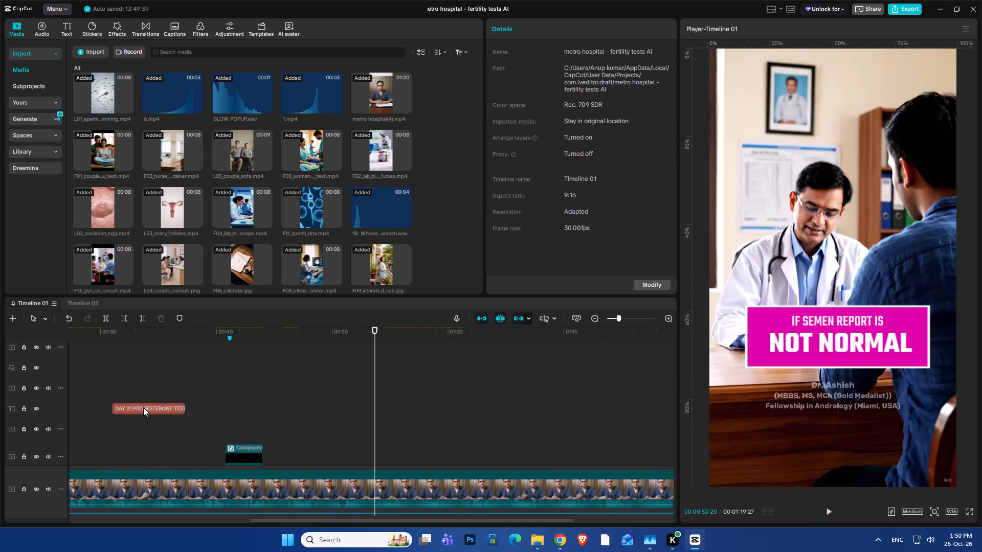
pyautogui.keyDown('ctrl'); pyautogui.scroll(-5, 143, 407); pyautogui.keyUp('ctrl')
pyautogui.keyDown('ctrl'); pyautogui.scroll(6, 143, 407); pyautogui.keyUp('ctrl')
pyautogui.scroll(-14, 142, 407)
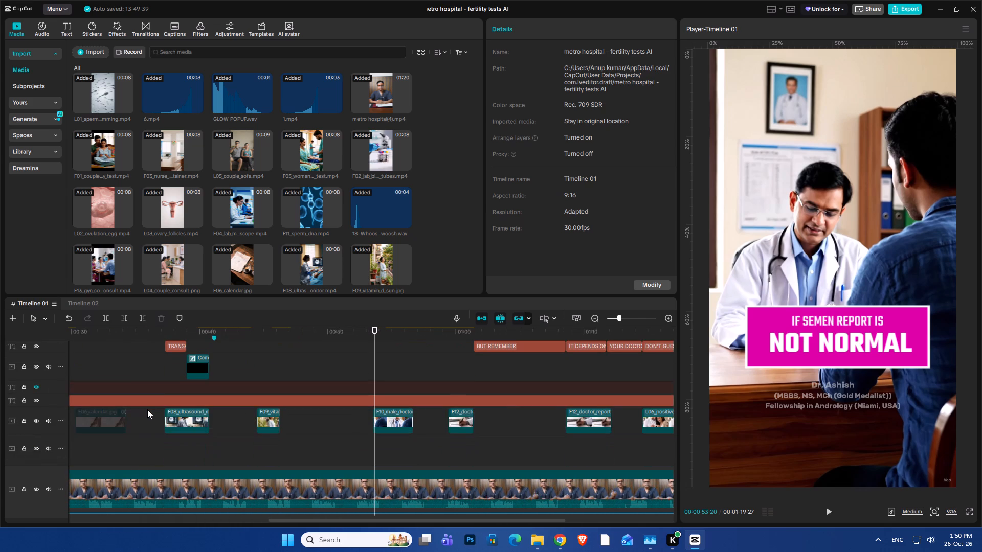
pyautogui.scroll(6, 147, 409)
pyautogui.click(198, 436)
pyautogui.hotkey('ctrl', 'c')
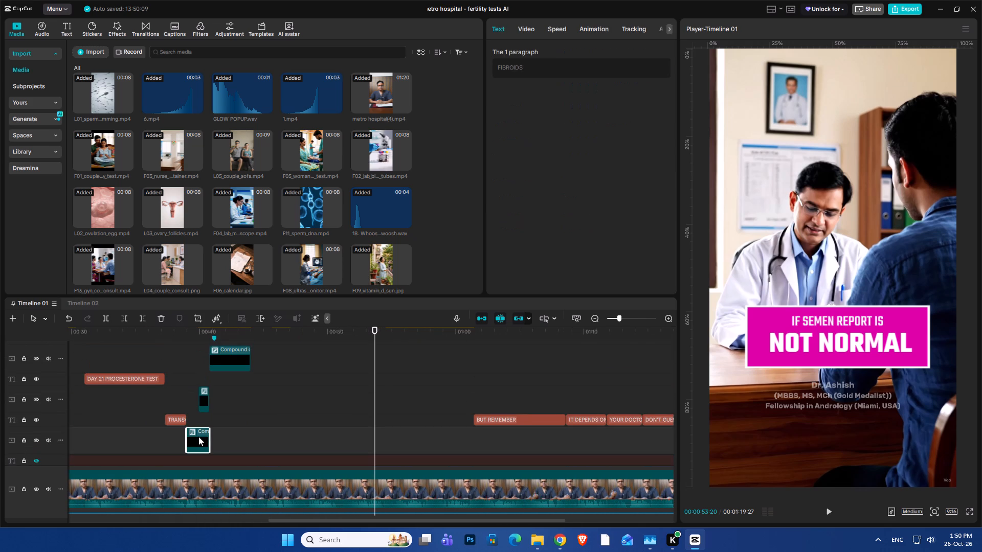
pyautogui.hotkey('ctrl', 'v')
# Enlarge the pasted FIBROIDS label to about 111% and move it up in the frame to about Y 248.
pyautogui.keyDown('ctrl'); pyautogui.scroll(8, 358, 437); pyautogui.keyUp('ctrl')
pyautogui.scroll(1, 397, 447)
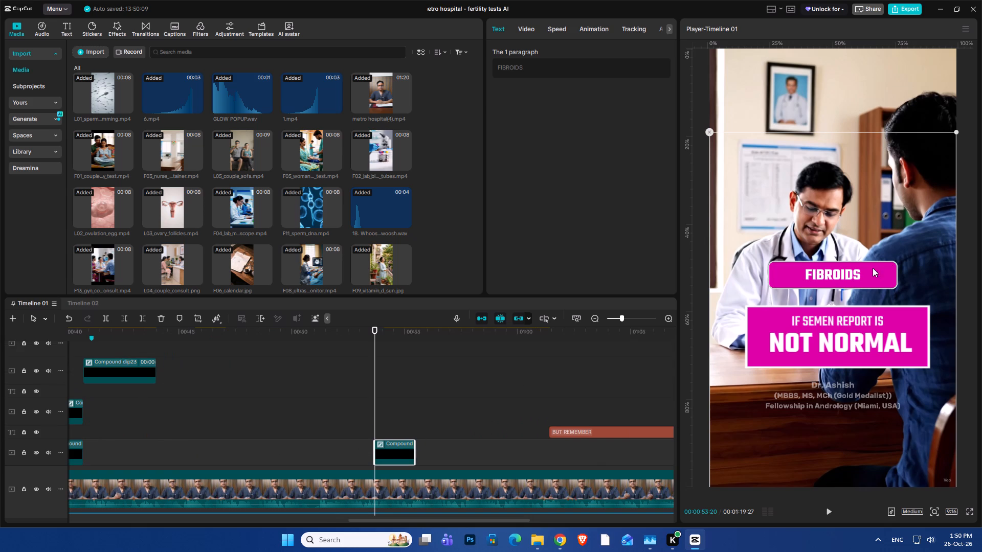
pyautogui.moveTo(863, 254); pyautogui.dragTo(863, 113)
pyautogui.moveTo(955, 431); pyautogui.dragTo(981, 463)
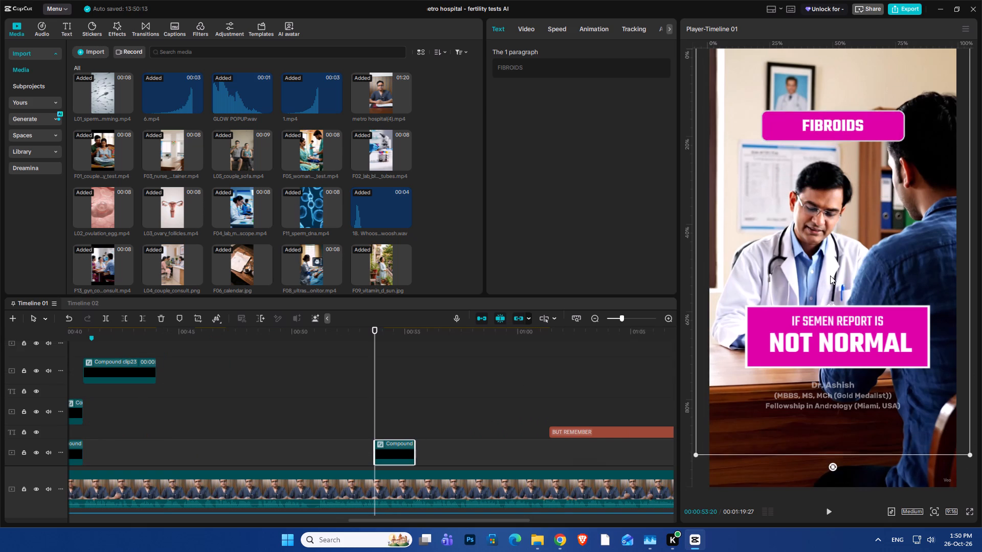
pyautogui.moveTo(830, 284); pyautogui.dragTo(832, 312)
pyautogui.click(832, 307)
# Duplicate the pasted FIBROIDS compound clip onto the track above and extend both copies to about 3 seconds 16 frames.
pyautogui.keyDown('alt'); pyautogui.moveTo(388, 455); pyautogui.dragTo(388, 453); pyautogui.keyUp('alt')
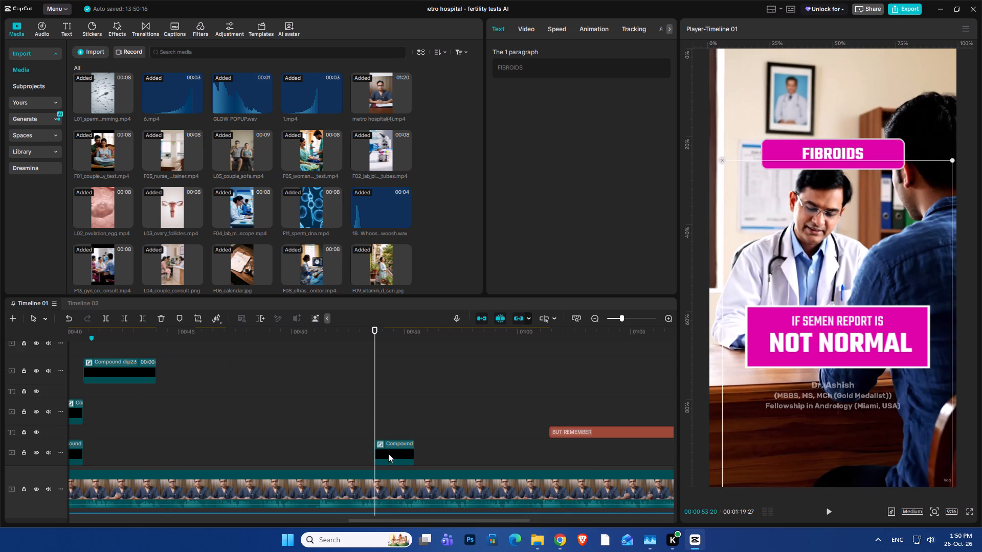
pyautogui.keyDown('alt'); pyautogui.moveTo(388, 453); pyautogui.dragTo(391, 440); pyautogui.keyUp('alt')
pyautogui.keyDown('ctrl'); pyautogui.scroll(8, 400, 469); pyautogui.keyUp('ctrl')
pyautogui.scroll(-4, 433, 428)
pyautogui.moveTo(447, 373); pyautogui.dragTo(420, 418)
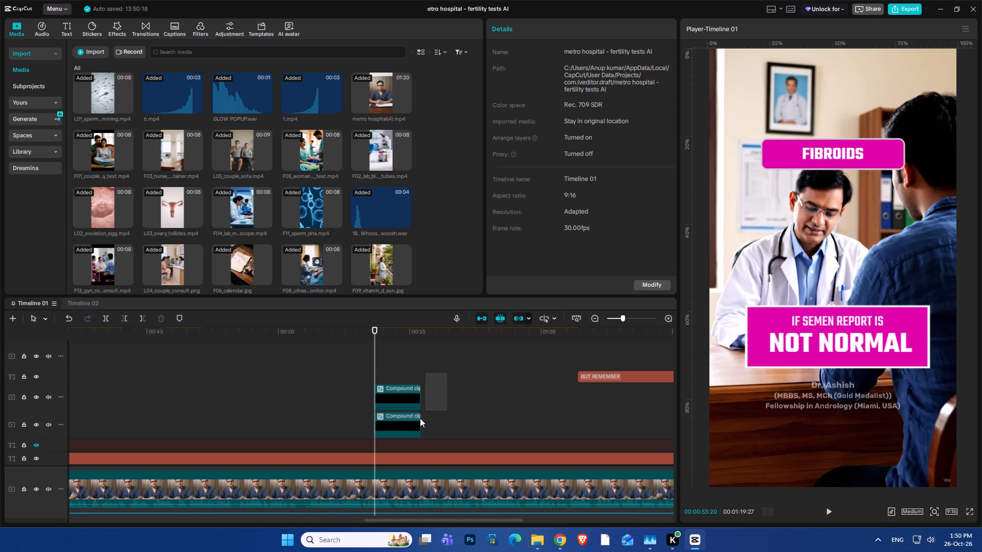
pyautogui.moveTo(420, 418); pyautogui.dragTo(411, 434)
pyautogui.moveTo(423, 393); pyautogui.dragTo(467, 416)
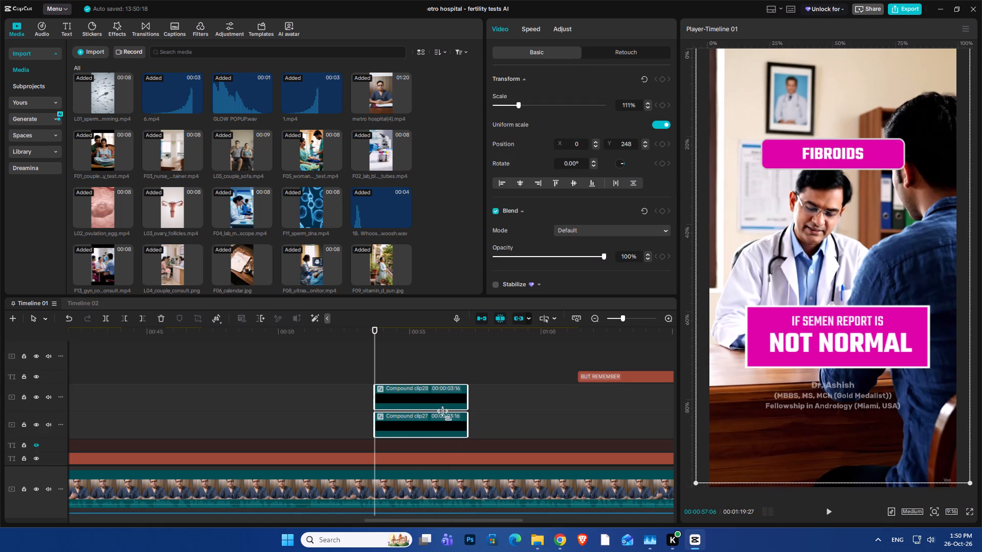
# Shift the duplicate FIBROIDS clip to start at about 54 seconds, where LH appears, and place its label directly beneath the first.
pyautogui.click(324, 364)
pyautogui.moveTo(398, 388); pyautogui.dragTo(410, 389)
pyautogui.click(372, 360)
pyautogui.moveTo(372, 360); pyautogui.dragTo(399, 373)
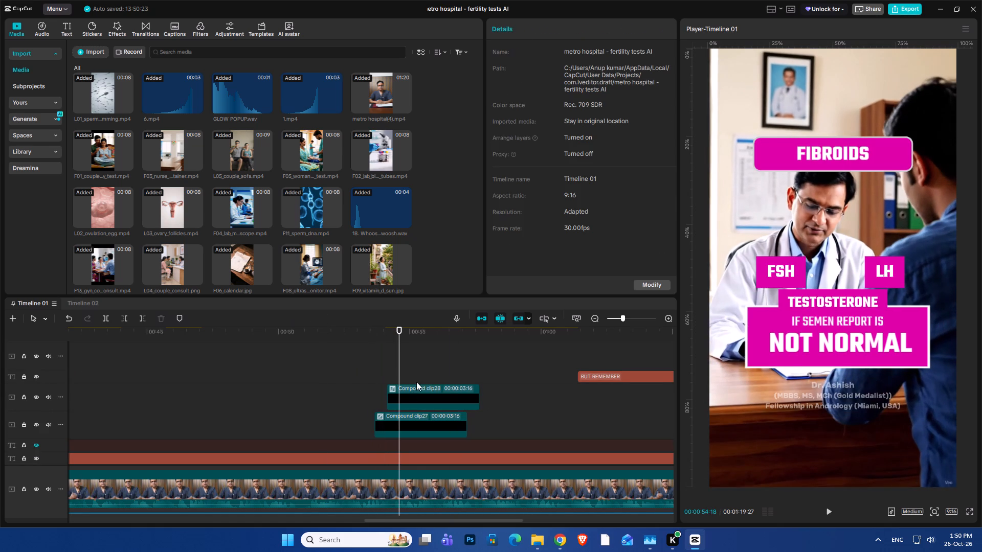
pyautogui.click(440, 394)
pyautogui.moveTo(821, 140); pyautogui.dragTo(825, 180)
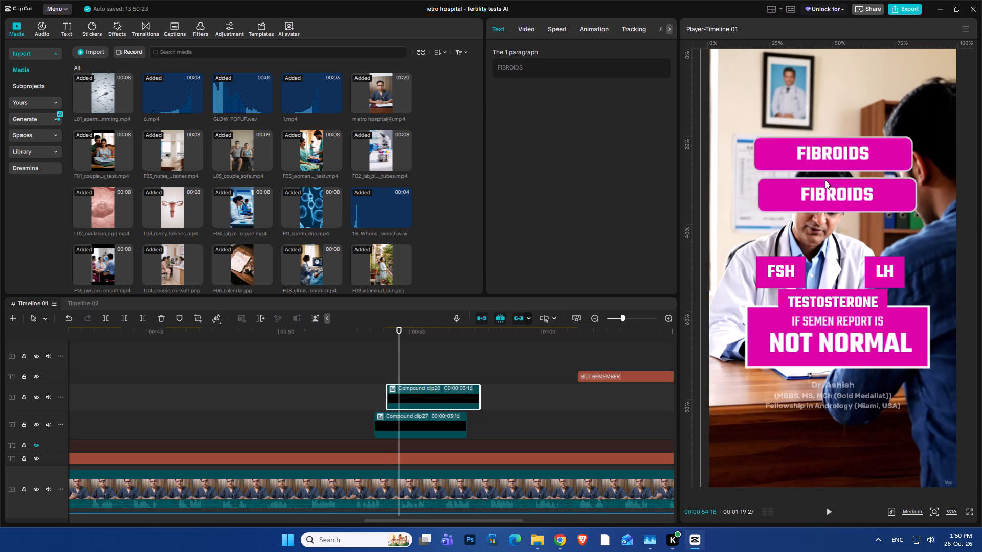
pyautogui.moveTo(825, 180); pyautogui.dragTo(822, 179)
# Disable the plain SPERM DNA TEST, SCROTAL ULTRASOUND, TESTOSTERONE and LH text clips lying between about 54 seconds and 1:01.
pyautogui.scroll(16, 340, 419)
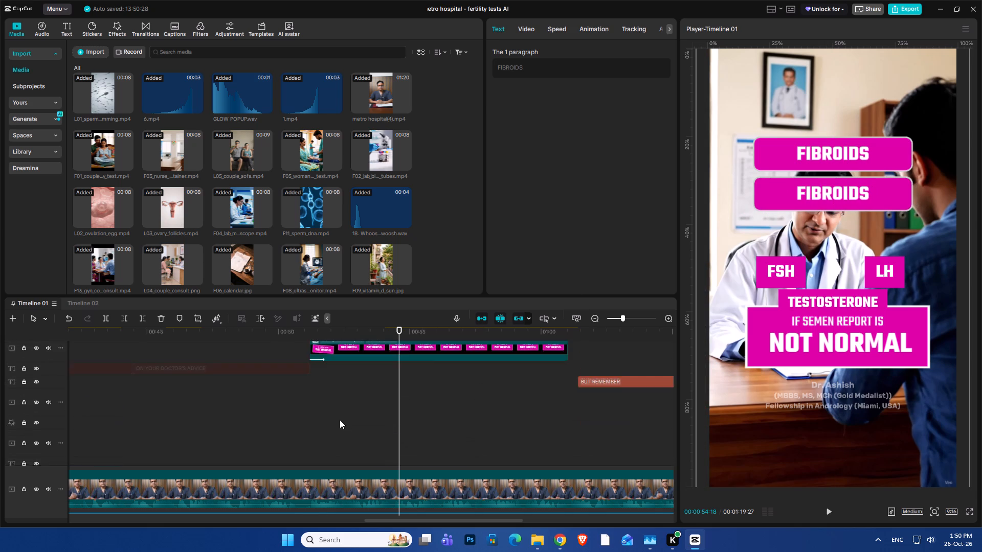
pyautogui.scroll(16, 340, 420)
pyautogui.scroll(6, 354, 397)
pyautogui.scroll(-1, 354, 388)
pyautogui.scroll(7, 354, 388)
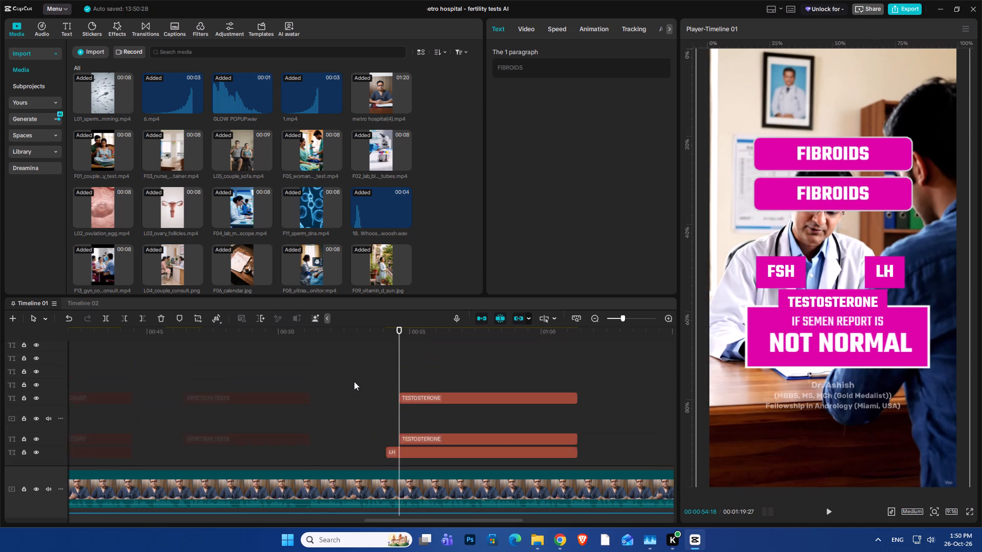
pyautogui.scroll(9, 354, 381)
pyautogui.moveTo(347, 367); pyautogui.dragTo(441, 429)
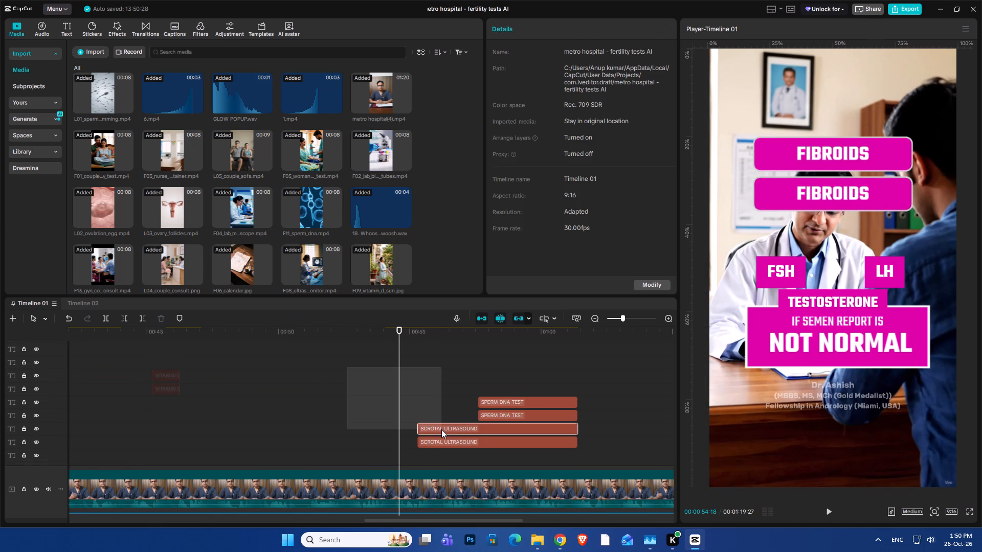
pyautogui.moveTo(441, 429); pyautogui.dragTo(557, 475)
pyautogui.scroll(-12, 504, 465)
pyautogui.scroll(-6, 556, 475)
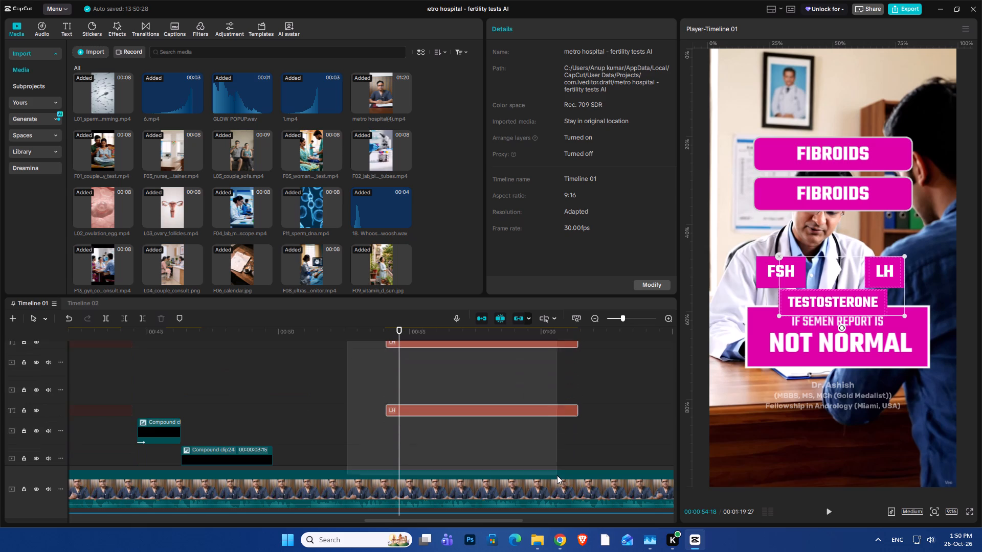
pyautogui.moveTo(557, 475); pyautogui.dragTo(542, 431)
pyautogui.hotkey('shift', 'e')
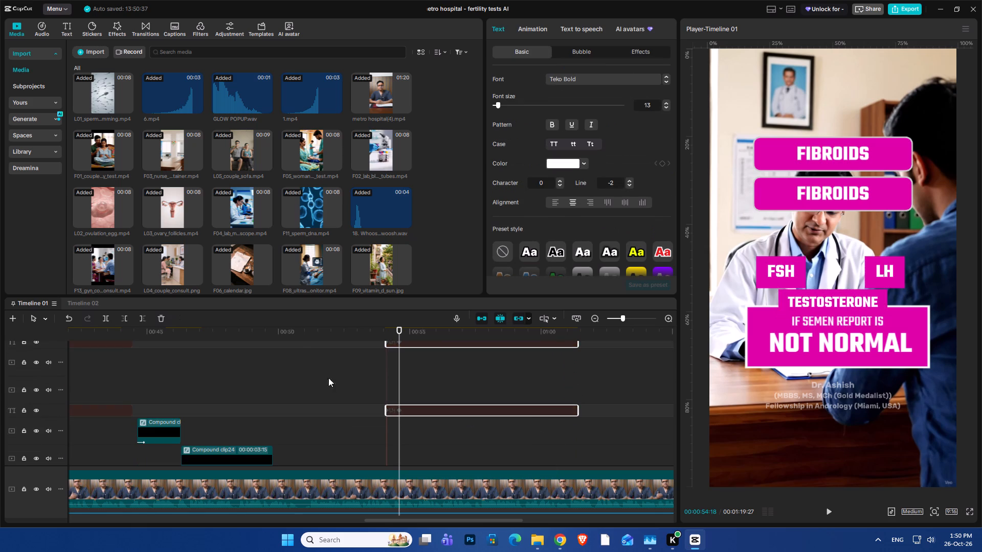
# Play the section from about 51 seconds to review the FIBROIDS labels against the FSH text in the doctor-patient footage.
pyautogui.click(311, 343)
pyautogui.press('space')
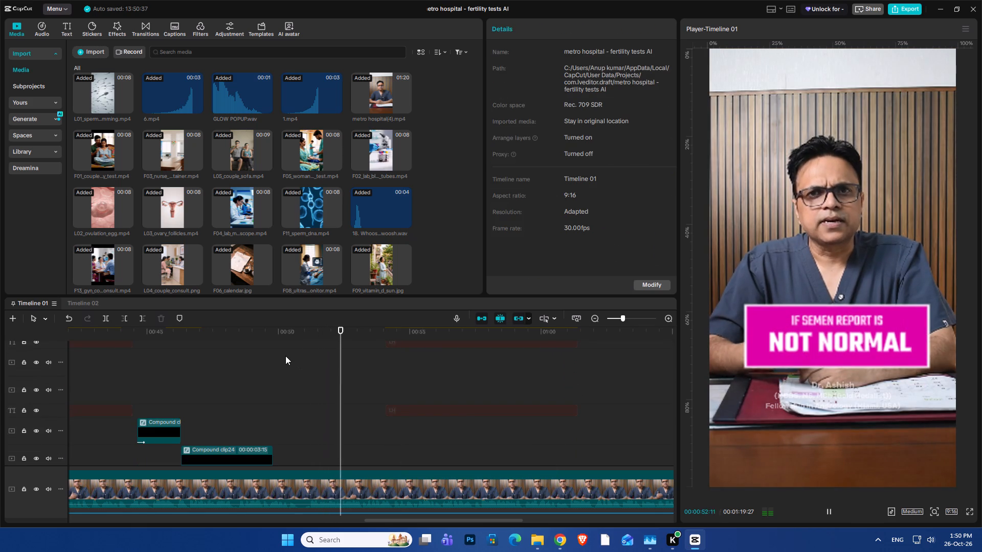
pyautogui.press('space')
pyautogui.scroll(-7, 370, 367)
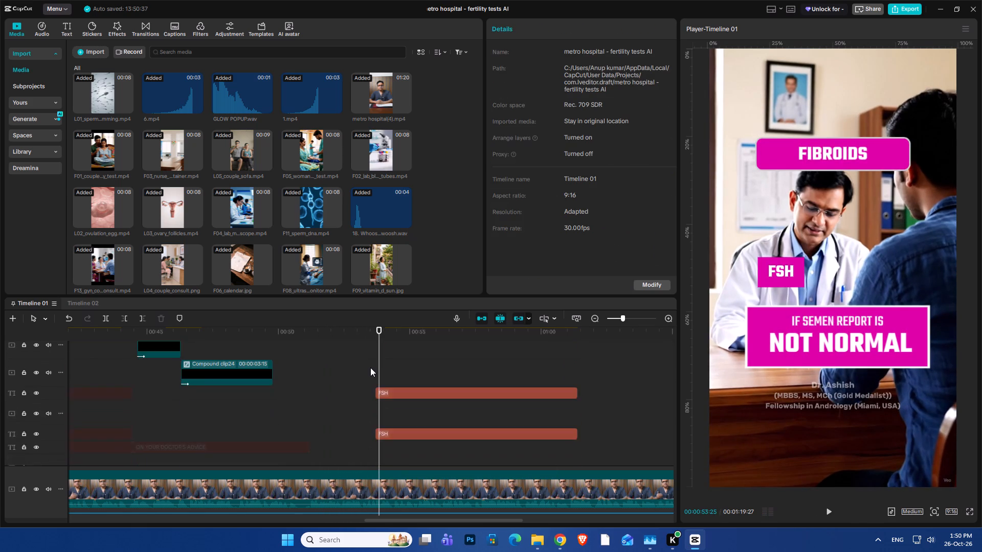
pyautogui.scroll(-13, 370, 367)
pyautogui.scroll(6, 329, 369)
pyautogui.click(316, 359)
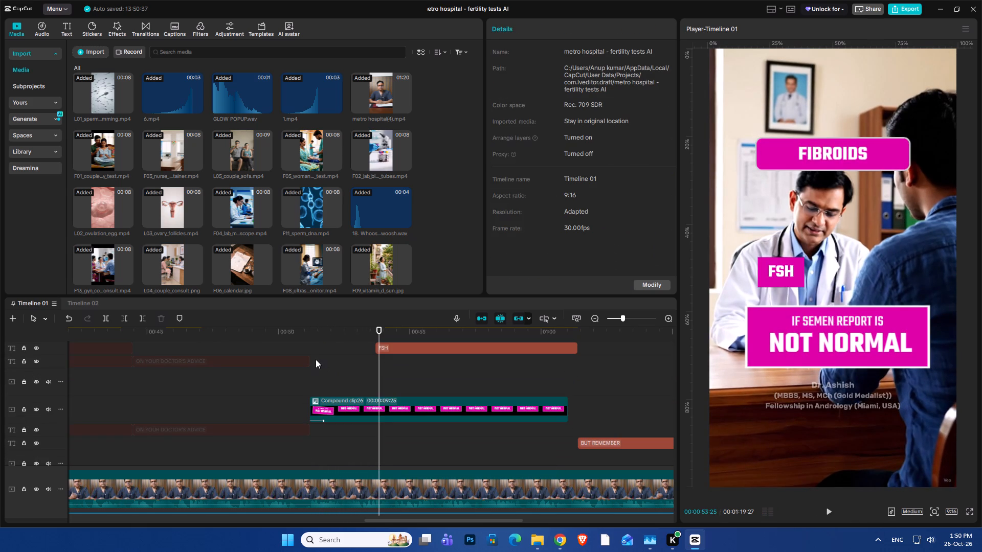
pyautogui.press('space')
pyautogui.press('space')
# Switch to Google Chrome and search in a new tab for "FHS KIS LIYE TEST HOTA HAI".
pyautogui.click(560, 549)
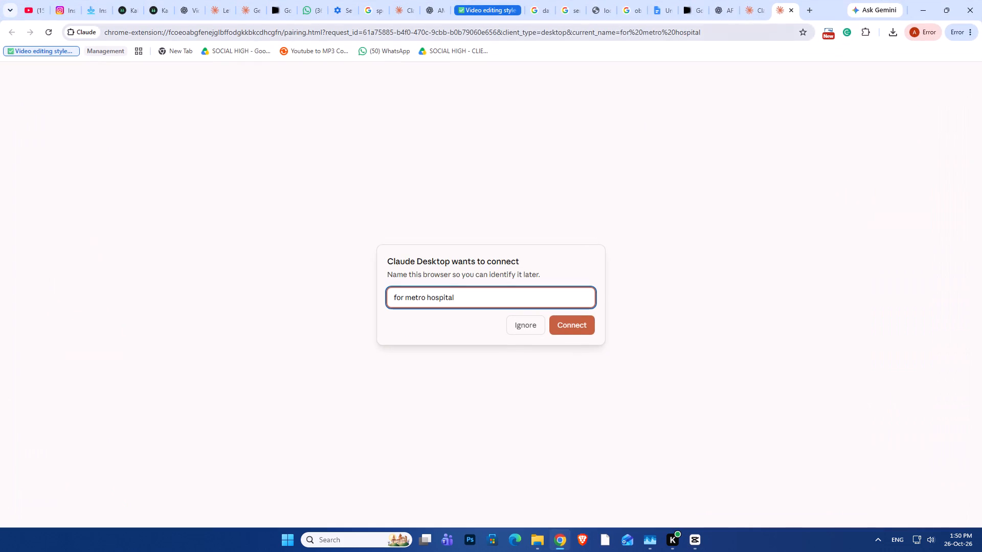
pyautogui.click(812, 7)
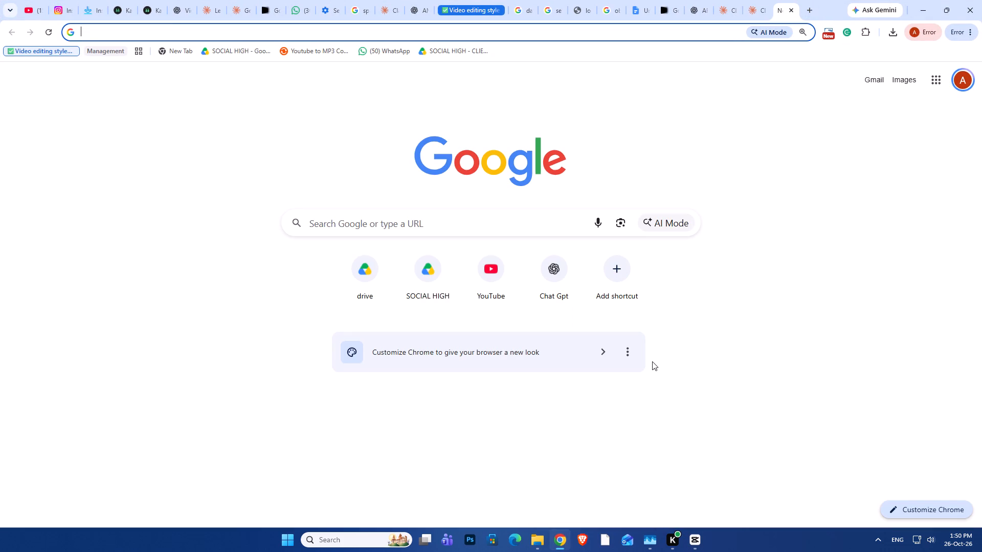
pyautogui.write('FH')
pyautogui.write('S')
pyautogui.press('space')
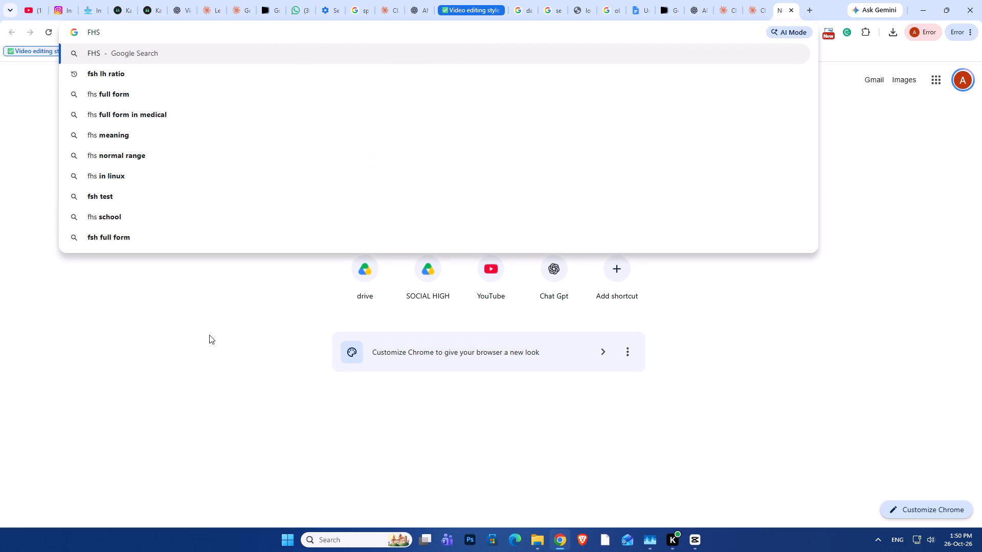
pyautogui.write('KIS LIY')
pyautogui.press('space')
pyautogui.press('BackSpace')
pyautogui.write('E TEST HOT')
pyautogui.press('space')
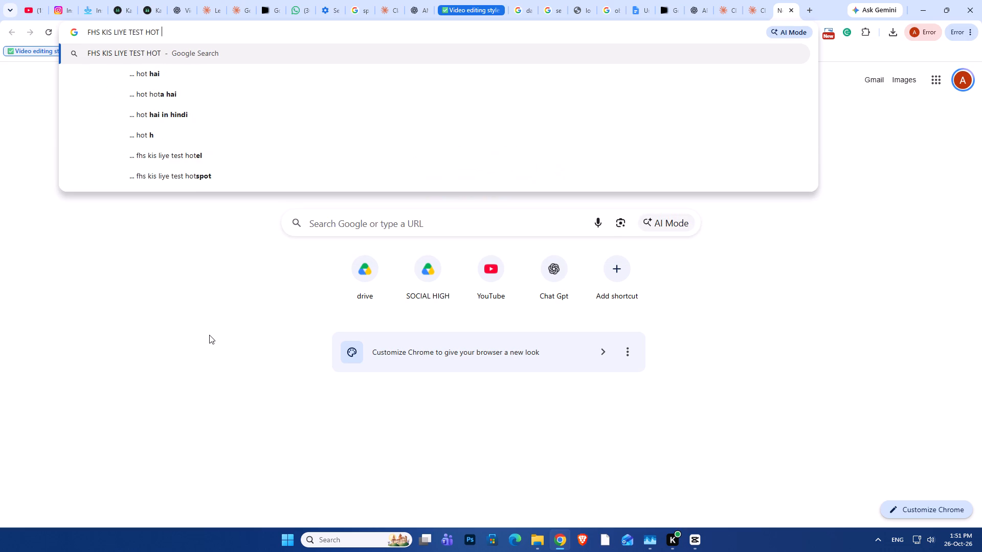
pyautogui.press('BackSpace')
pyautogui.write('A HA')
pyautogui.write('I')
pyautogui.press('space')
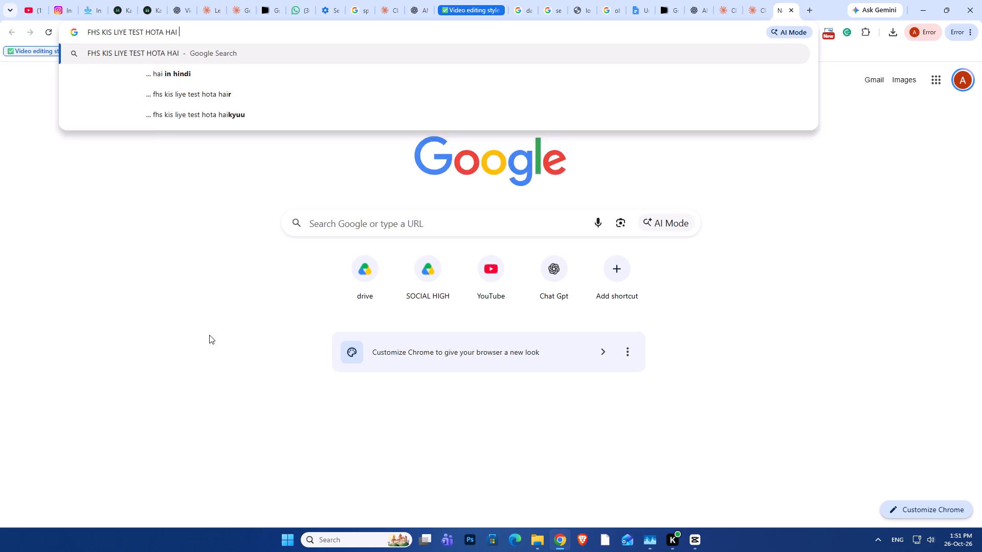
pyautogui.press('Return')
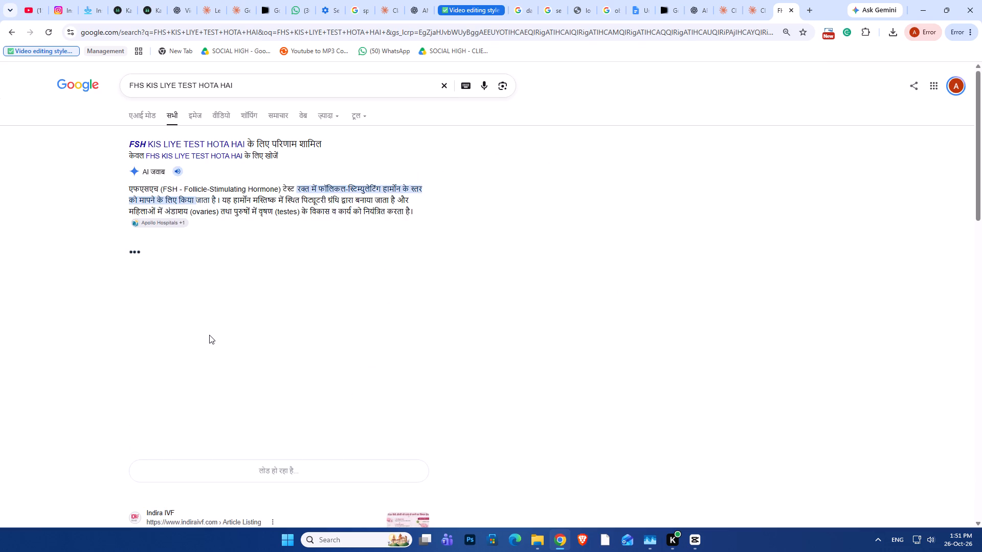
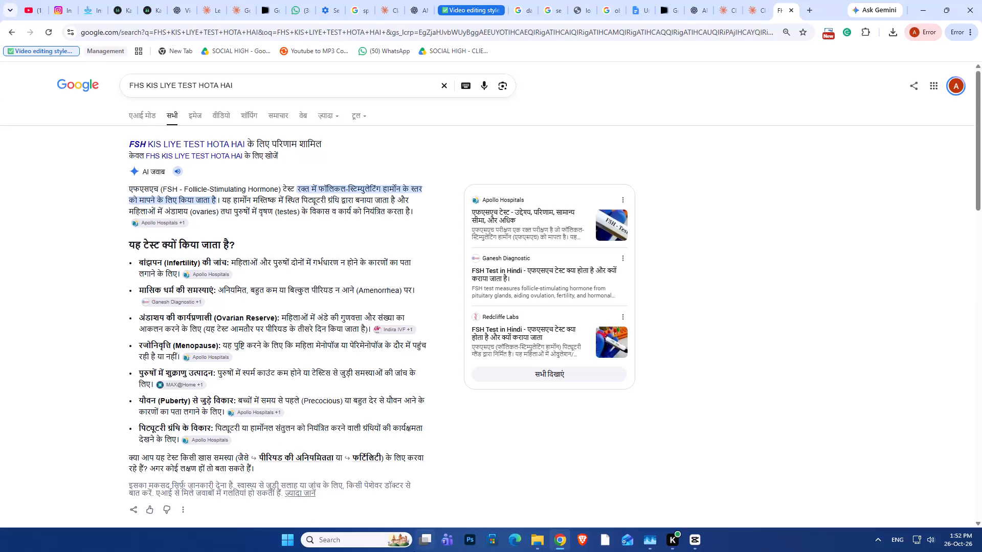
pyautogui.click(698, 539)
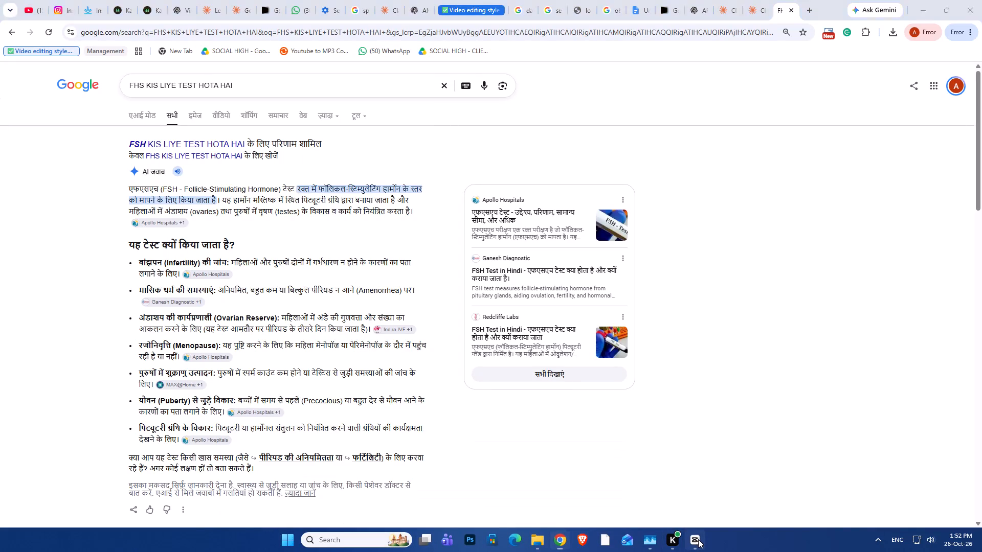
pyautogui.click(279, 340)
pyautogui.press('space')
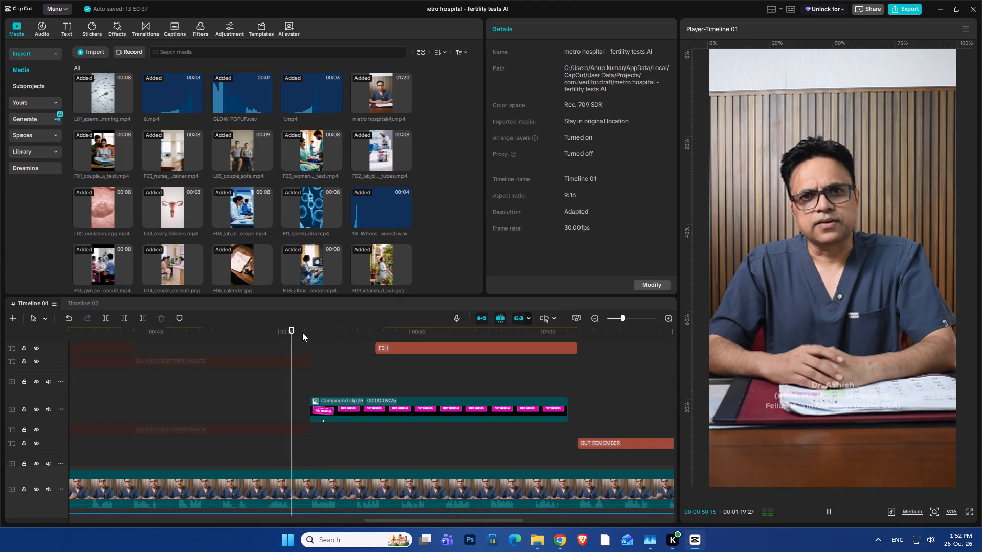
pyautogui.press('space')
pyautogui.click(269, 339)
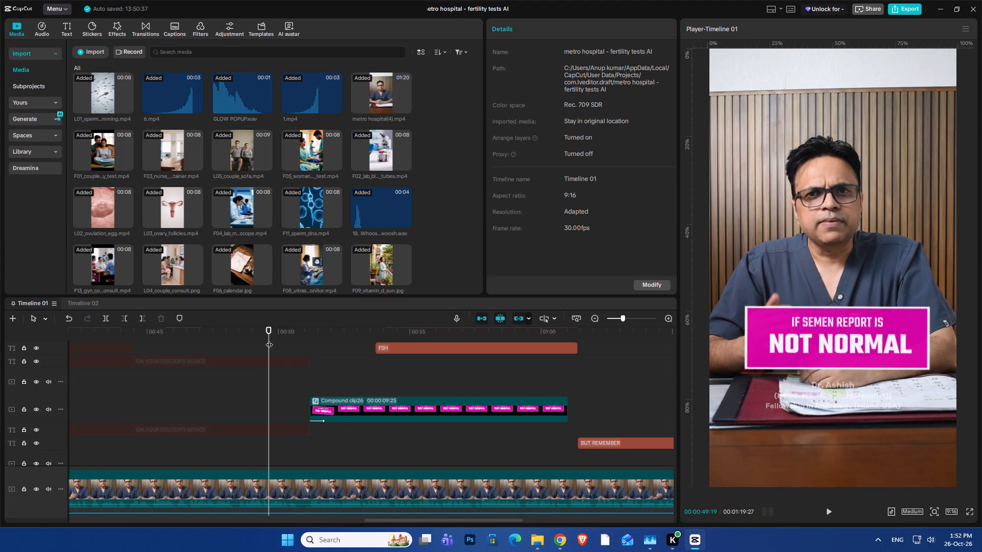
pyautogui.press('space')
pyautogui.press('space')
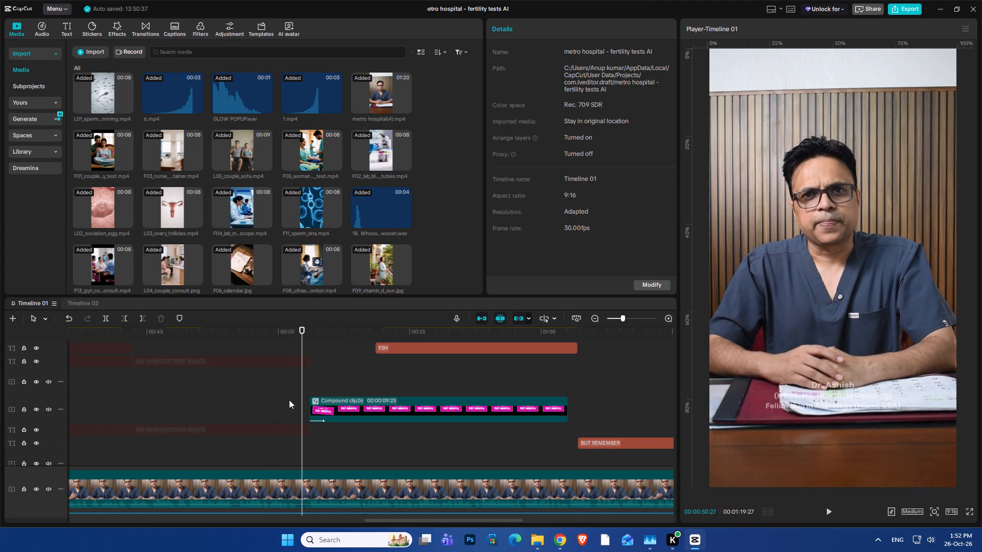
pyautogui.scroll(-11, 298, 409)
pyautogui.press('space')
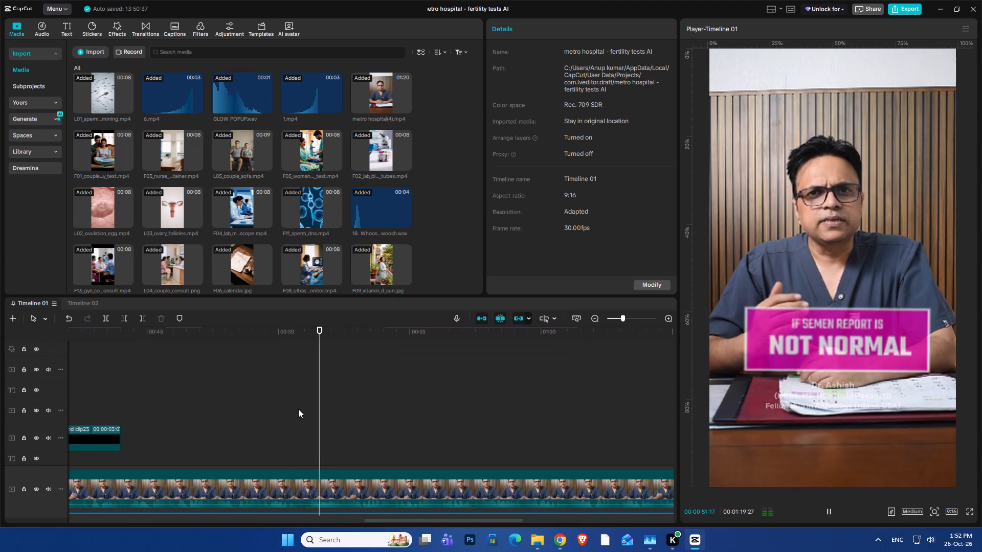
pyautogui.press('space')
pyautogui.press('space')
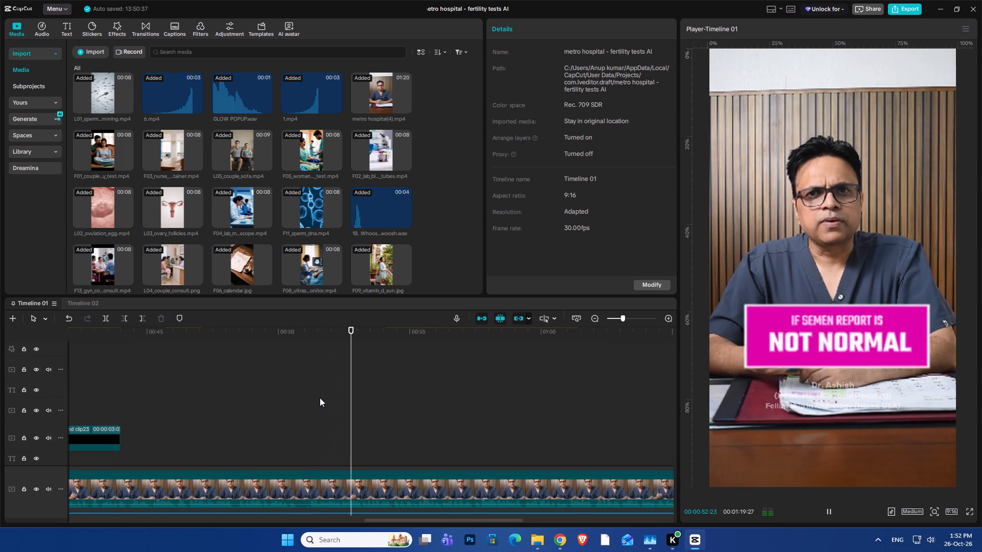
pyautogui.press('space')
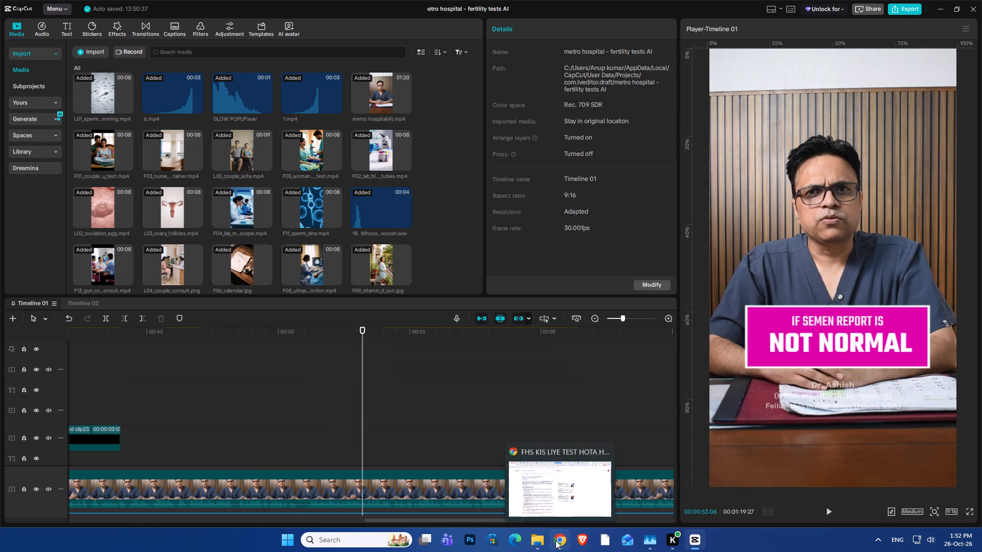
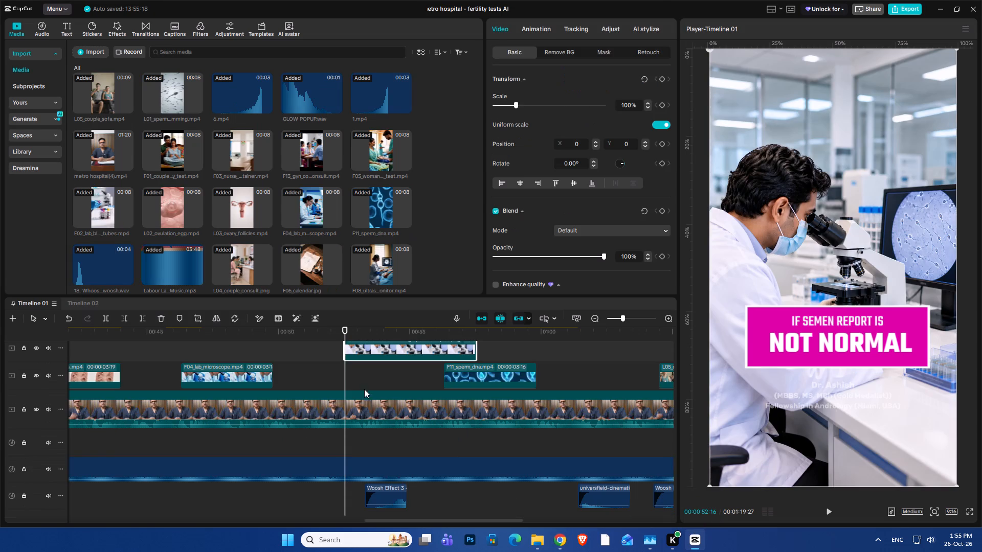
pyautogui.click(300, 341)
pyautogui.press('space')
pyautogui.press('space')
pyautogui.moveTo(377, 351); pyautogui.dragTo(358, 362)
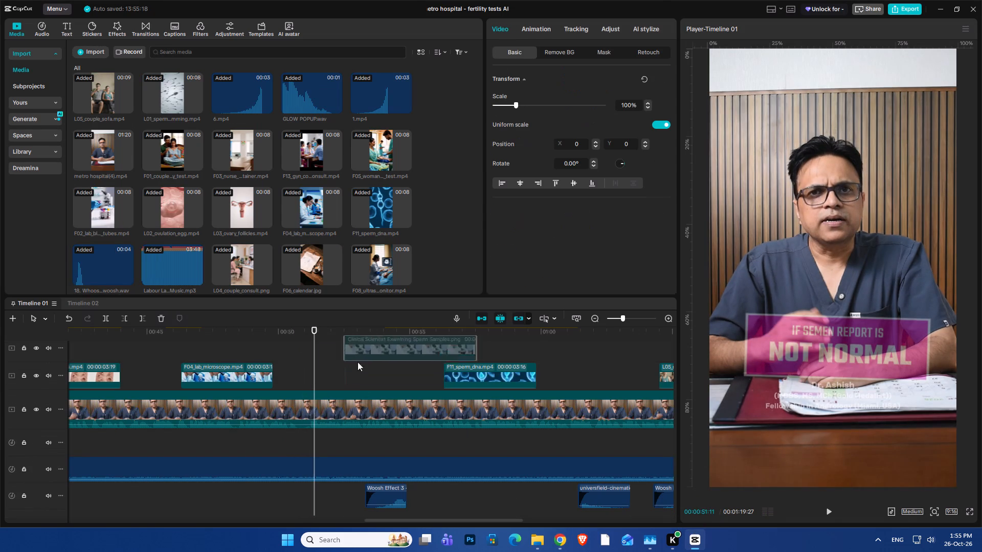
pyautogui.moveTo(358, 362); pyautogui.dragTo(340, 378)
pyautogui.click(281, 351)
pyautogui.press('space')
pyautogui.keyDown('ctrl'); pyautogui.scroll(5, 292, 355); pyautogui.keyUp('ctrl')
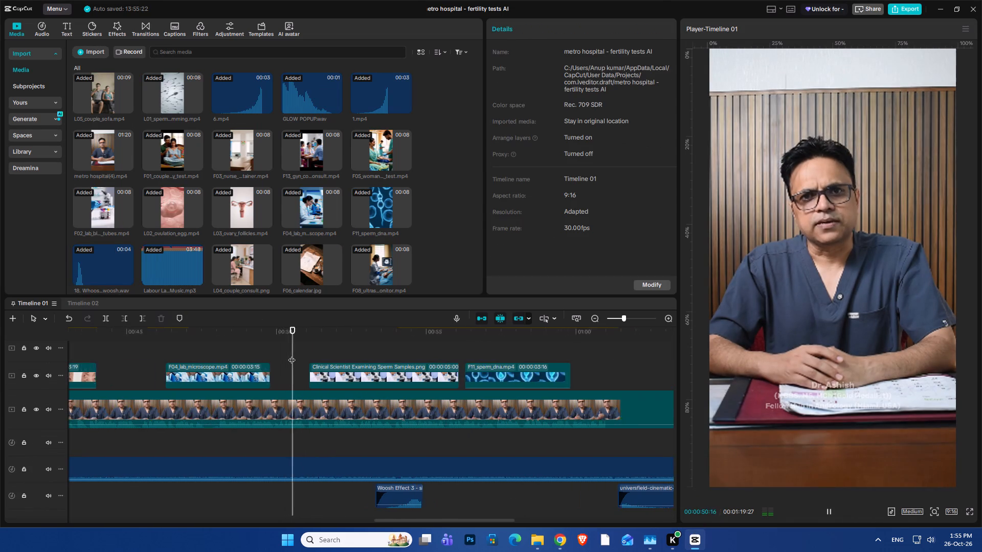
pyautogui.keyDown('ctrl'); pyautogui.scroll(3, 292, 355); pyautogui.keyUp('ctrl')
pyautogui.press('space')
pyautogui.moveTo(349, 373); pyautogui.dragTo(346, 378)
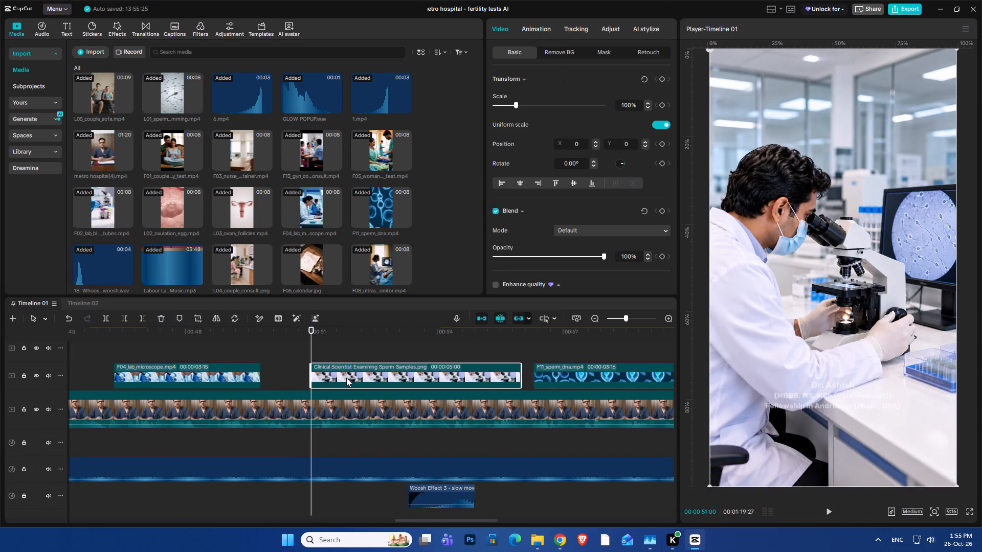
# Replay the microscope image section and trim the image clip's end to 00:00:53:09.
pyautogui.press('space')
pyautogui.press('space')
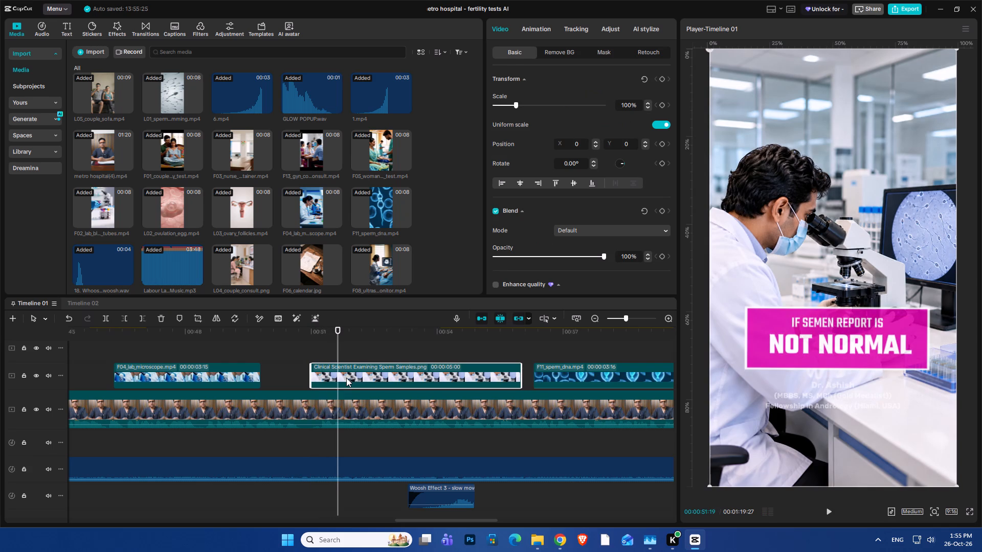
pyautogui.press('space')
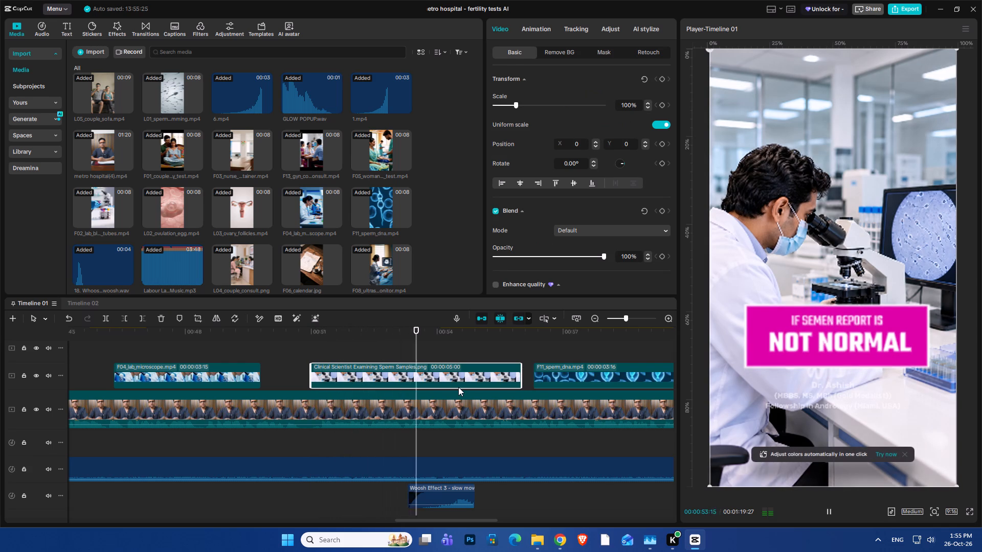
pyautogui.press('space')
pyautogui.click(378, 352)
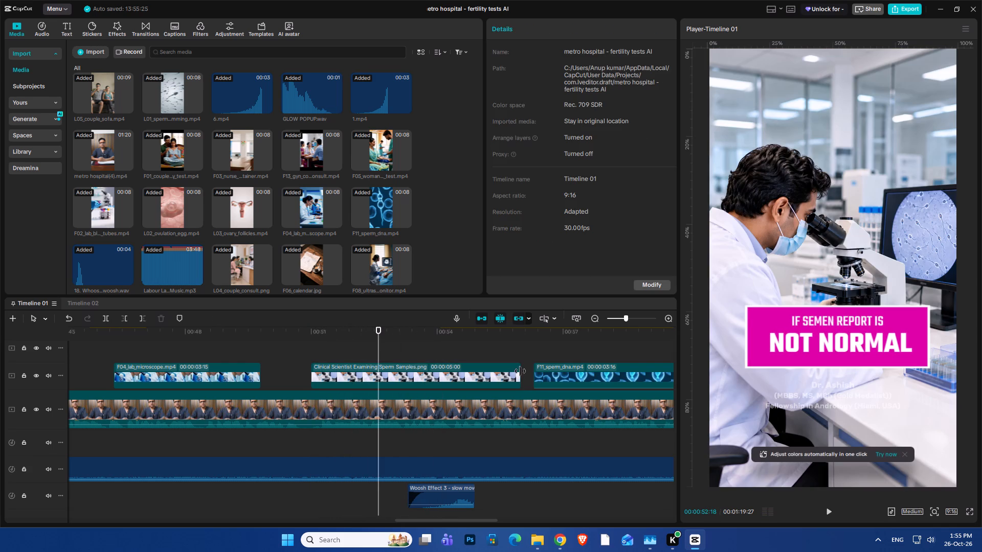
pyautogui.click(520, 370)
pyautogui.press('space')
pyautogui.press('space')
pyautogui.moveTo(520, 370); pyautogui.dragTo(410, 378)
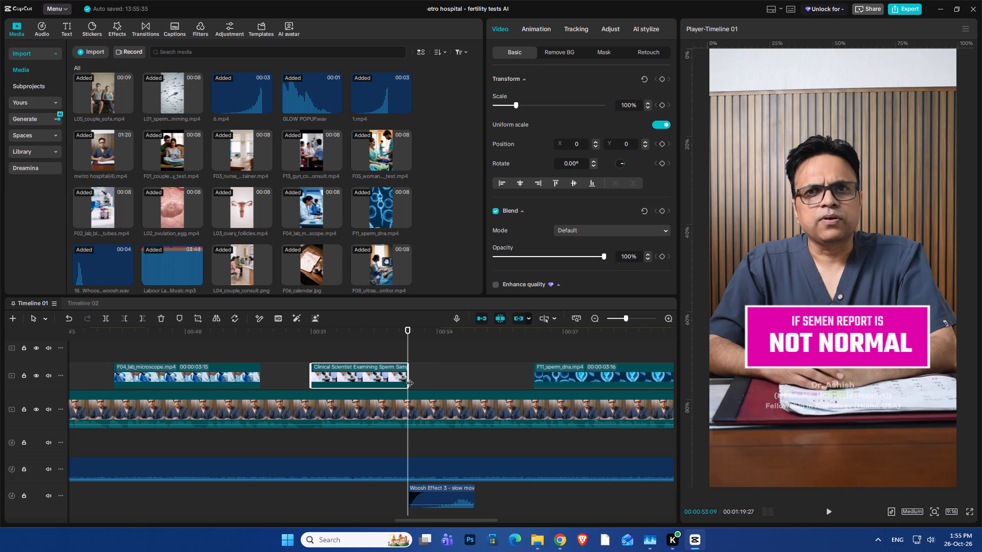
# Animate the microscope image's scale with keyframes, from 100% at its start to 106% at its end.
pyautogui.scroll(5, 410, 378)
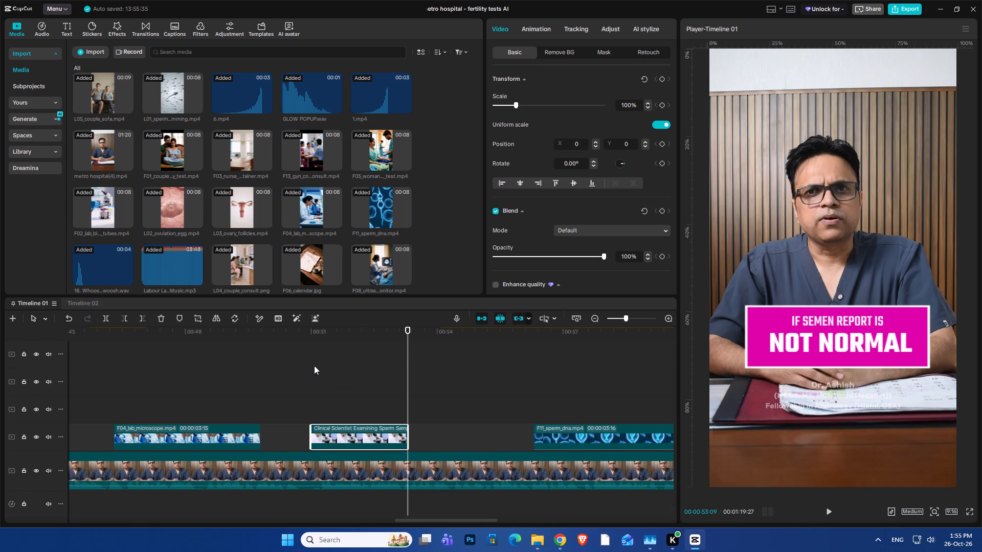
pyautogui.click(311, 333)
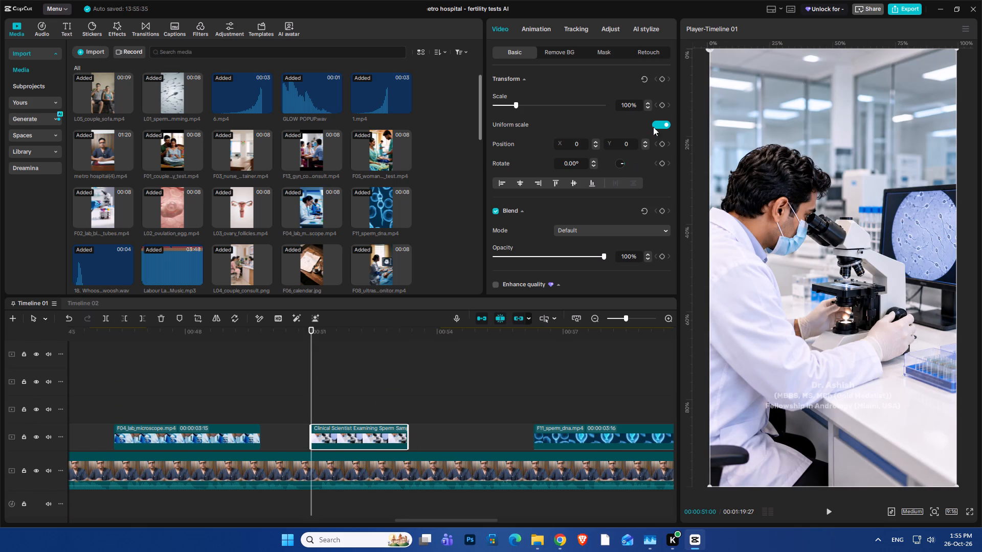
pyautogui.click(660, 103)
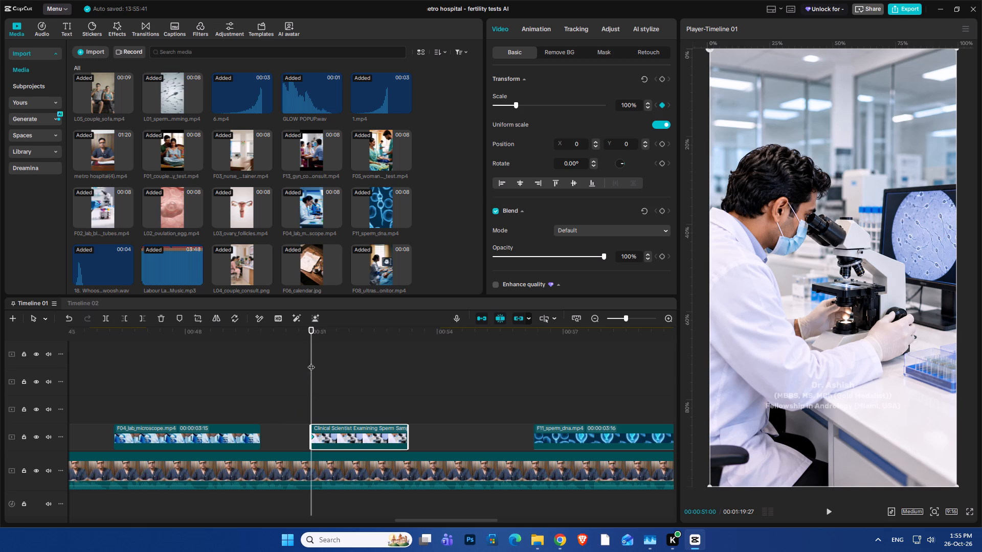
pyautogui.moveTo(311, 362); pyautogui.dragTo(407, 426)
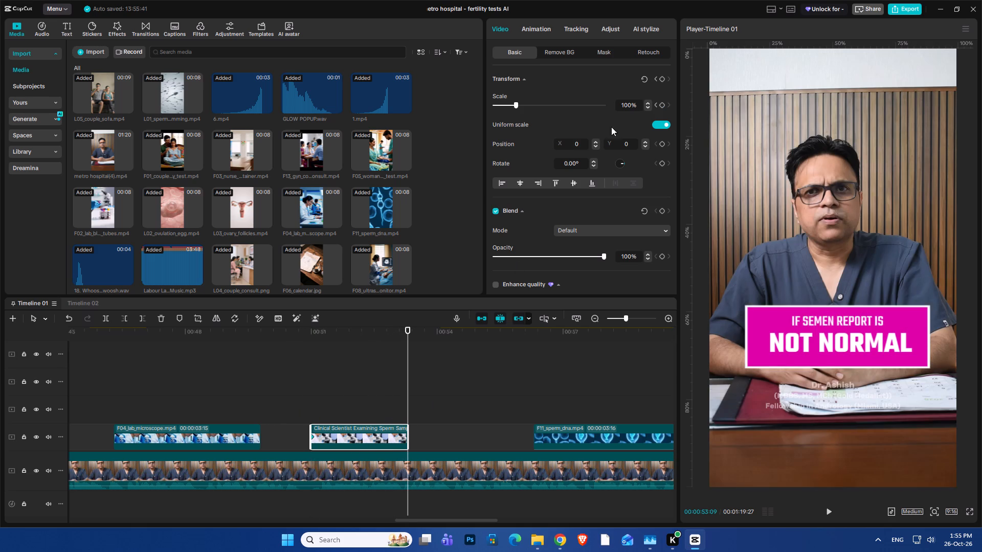
pyautogui.click(635, 102)
pyautogui.scroll(6, 628, 103)
# Disable the two FSH text clips that start at about 53:21.
pyautogui.scroll(13, 451, 456)
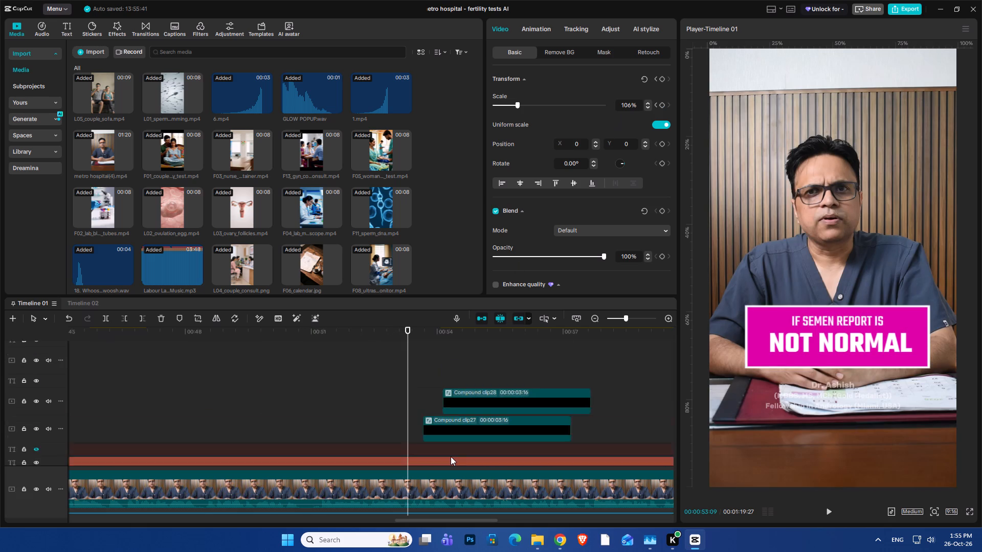
pyautogui.scroll(20, 451, 456)
pyautogui.scroll(20, 451, 456)
pyautogui.scroll(8, 451, 456)
pyautogui.scroll(-4, 448, 453)
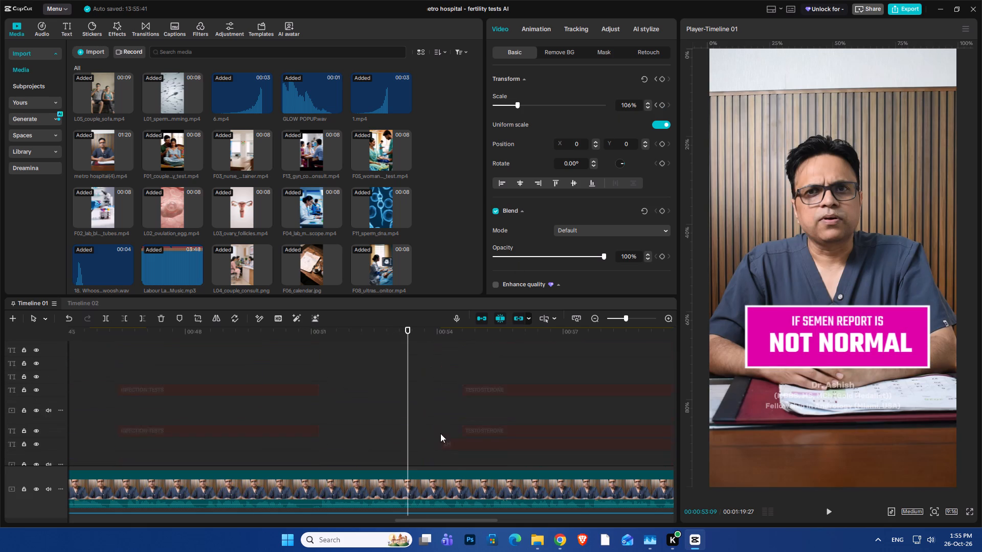
pyautogui.scroll(-13, 440, 433)
pyautogui.moveTo(435, 385); pyautogui.dragTo(465, 460)
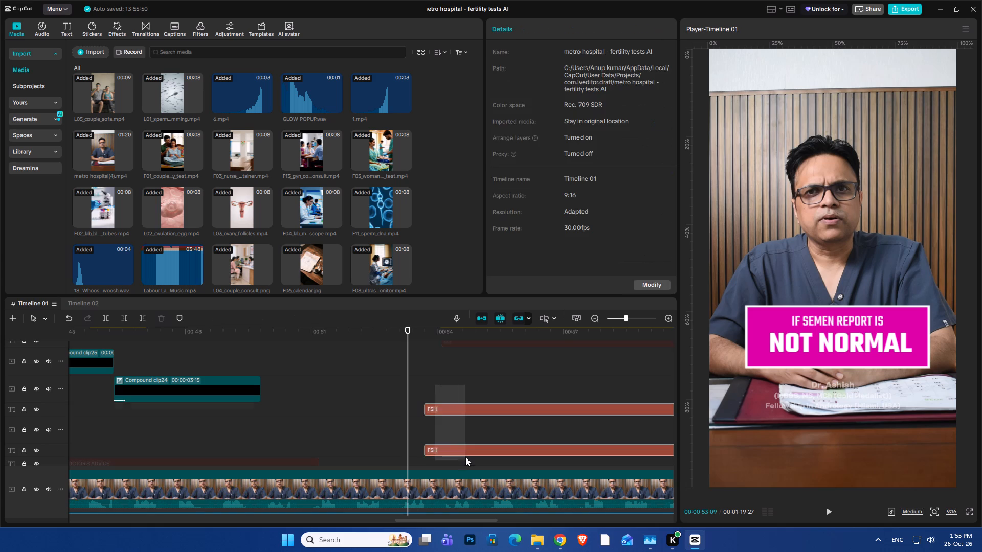
pyautogui.hotkey('shift', 'e')
# Trim the end of the IF SEMEN REPORT IS NOT NORMAL compound clip to 00:00:53:21.
pyautogui.press('space')
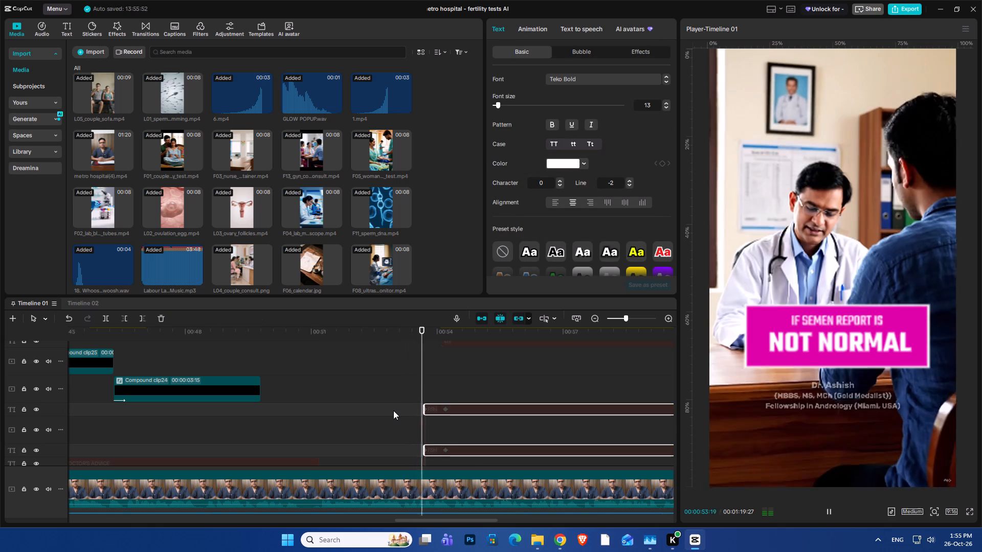
pyautogui.press('space')
pyautogui.scroll(-14, 376, 364)
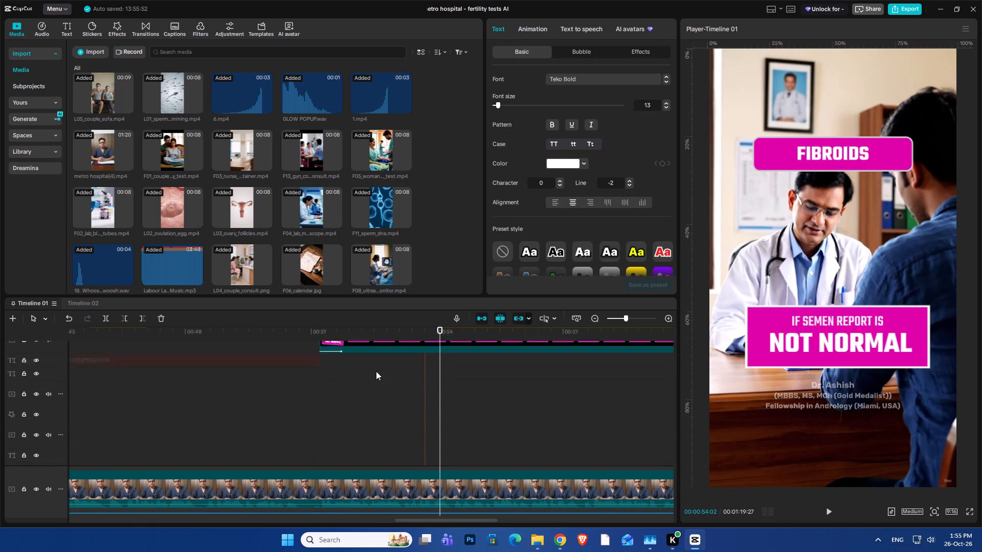
pyautogui.scroll(-8, 376, 371)
pyautogui.scroll(14, 376, 371)
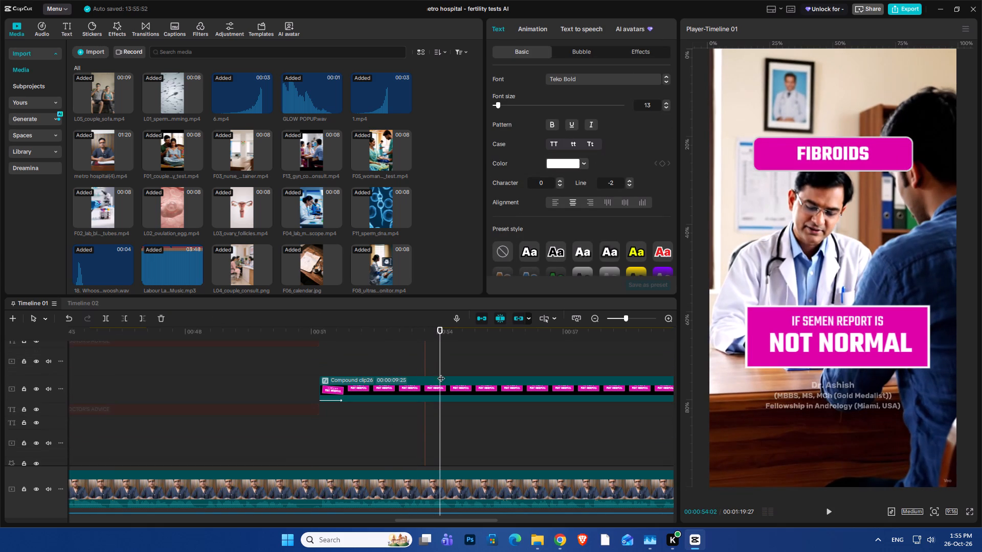
pyautogui.moveTo(441, 371); pyautogui.dragTo(424, 394)
pyautogui.click(429, 411)
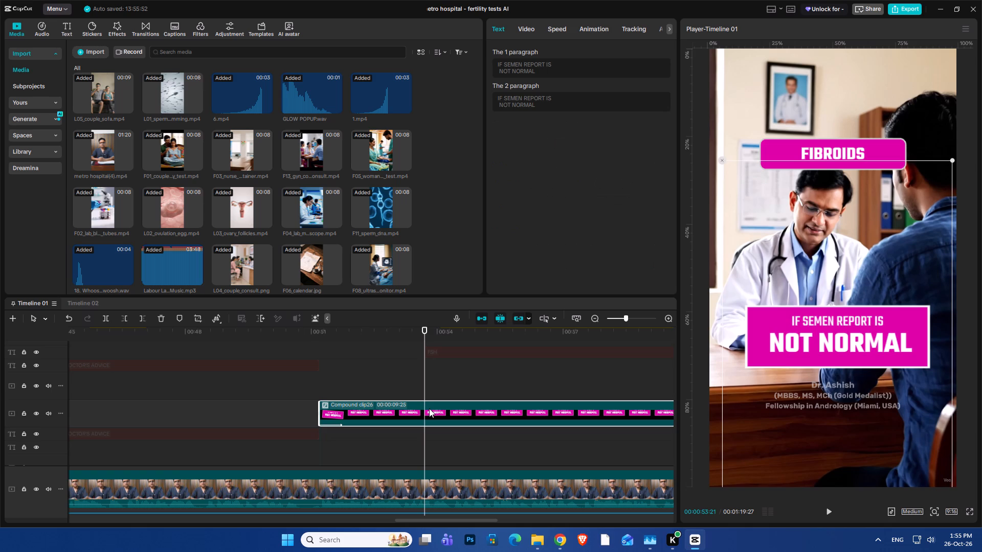
pyautogui.press('w')
# Copy the pair of linked overlay compound clips at about 30 seconds and paste them at 00:00:53:21.
pyautogui.scroll(7, 406, 389)
pyautogui.keyDown('ctrl'); pyautogui.scroll(3, 220, 413); pyautogui.keyUp('ctrl')
pyautogui.keyDown('ctrl'); pyautogui.scroll(-4, 220, 413); pyautogui.keyUp('ctrl')
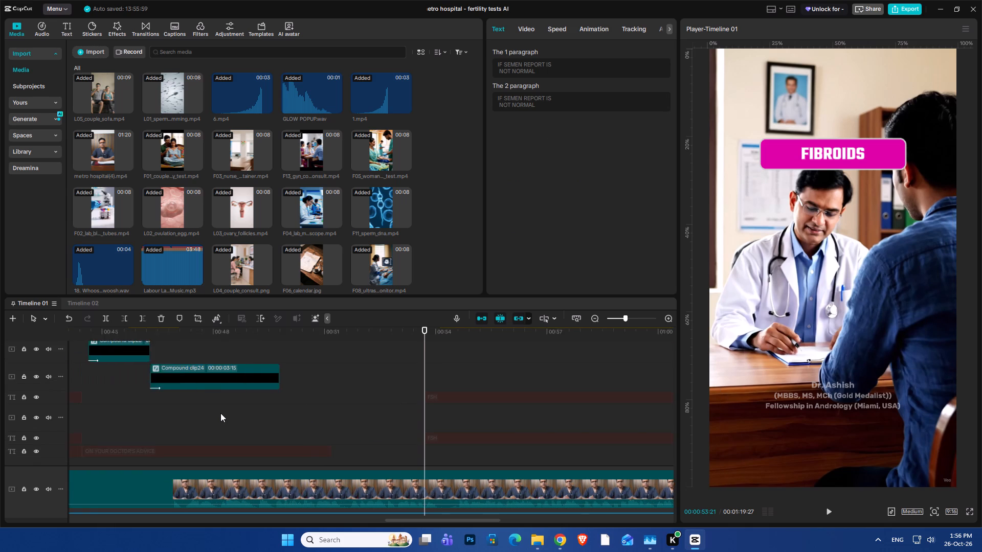
pyautogui.keyDown('ctrl'); pyautogui.scroll(-12, 220, 413); pyautogui.keyUp('ctrl')
pyautogui.scroll(20, 220, 413)
pyautogui.scroll(20, 220, 413)
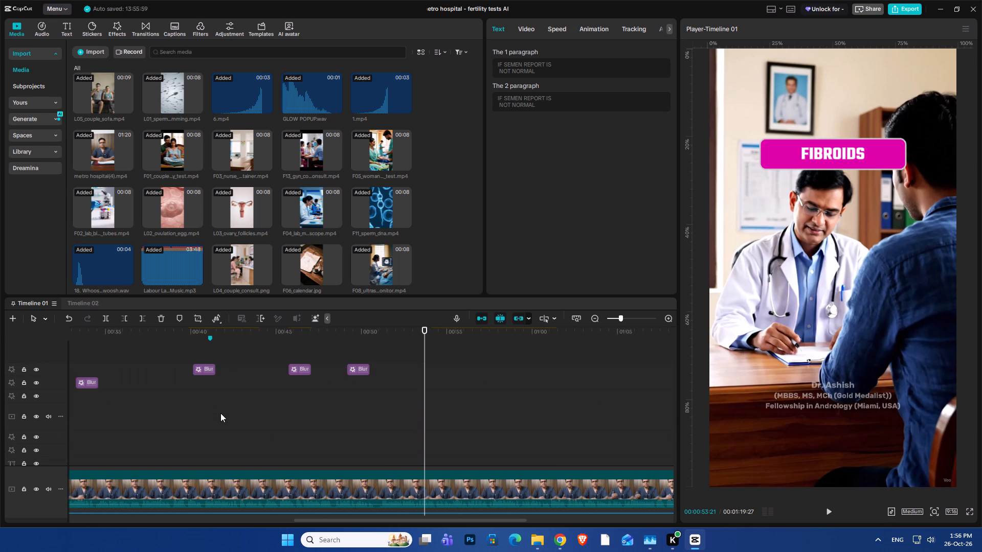
pyautogui.scroll(15, 220, 413)
pyautogui.scroll(-7, 220, 413)
pyautogui.keyDown('ctrl'); pyautogui.scroll(-3, 220, 420); pyautogui.keyUp('ctrl')
pyautogui.scroll(-8, 220, 420)
pyautogui.keyDown('ctrl'); pyautogui.scroll(-1, 220, 420); pyautogui.keyUp('ctrl')
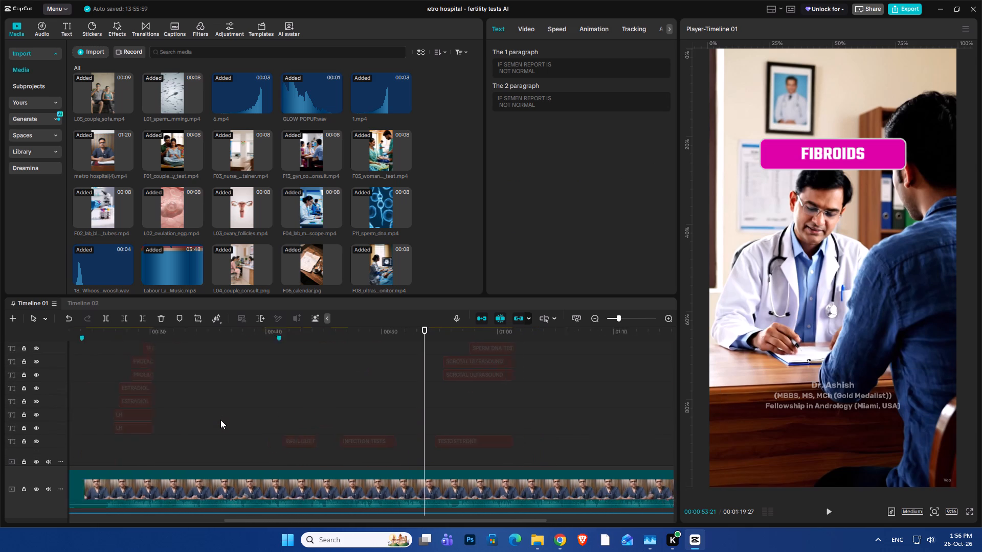
pyautogui.keyDown('ctrl'); pyautogui.scroll(-2, 220, 420); pyautogui.keyUp('ctrl')
pyautogui.scroll(20, 195, 413)
pyautogui.click(225, 417)
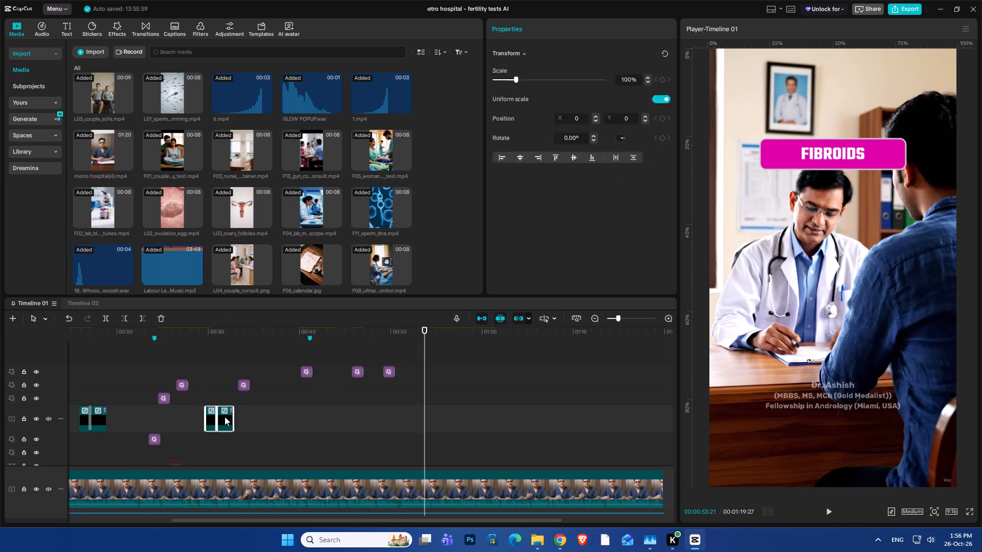
pyautogui.hotkey('ctrl', 'c')
pyautogui.hotkey('ctrl', 'v')
# Move the pasted overlay pair and its click sound so the sound starts with the microscope image at 00:00:51:00.
pyautogui.keyDown('ctrl'); pyautogui.scroll(19, 386, 426); pyautogui.keyUp('ctrl')
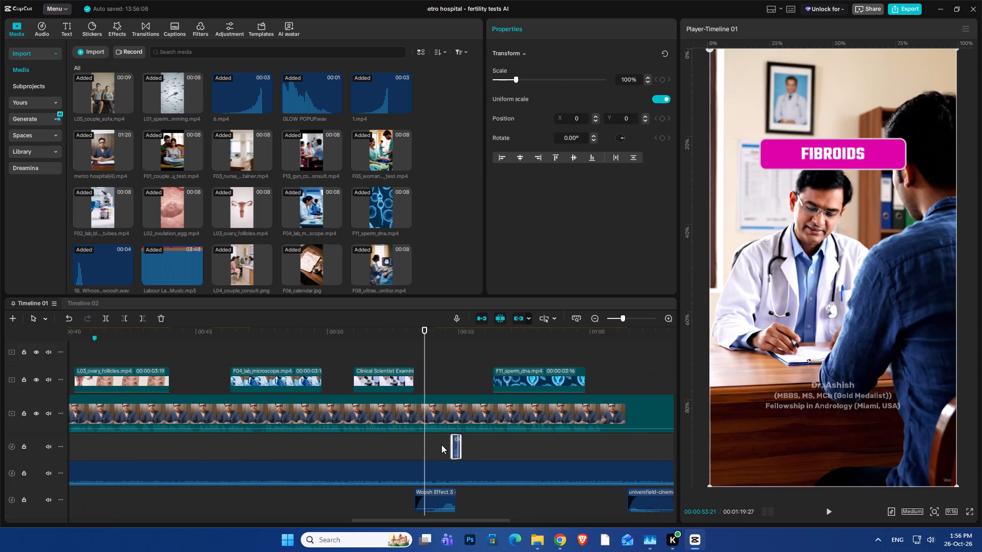
pyautogui.keyDown('ctrl'); pyautogui.scroll(9, 441, 445); pyautogui.keyUp('ctrl')
pyautogui.click(281, 354)
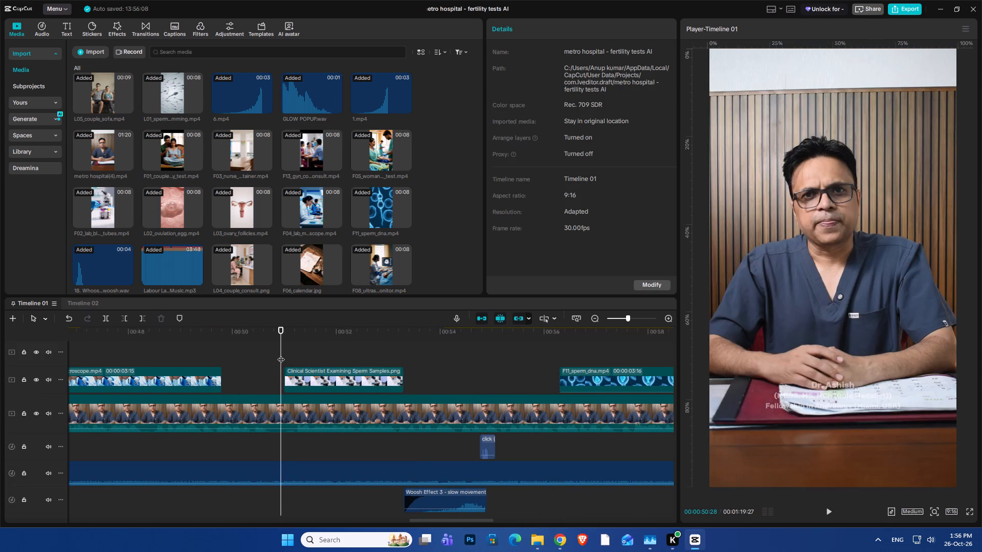
pyautogui.moveTo(281, 354); pyautogui.dragTo(283, 361)
pyautogui.click(491, 450)
pyautogui.moveTo(489, 450); pyautogui.dragTo(481, 450)
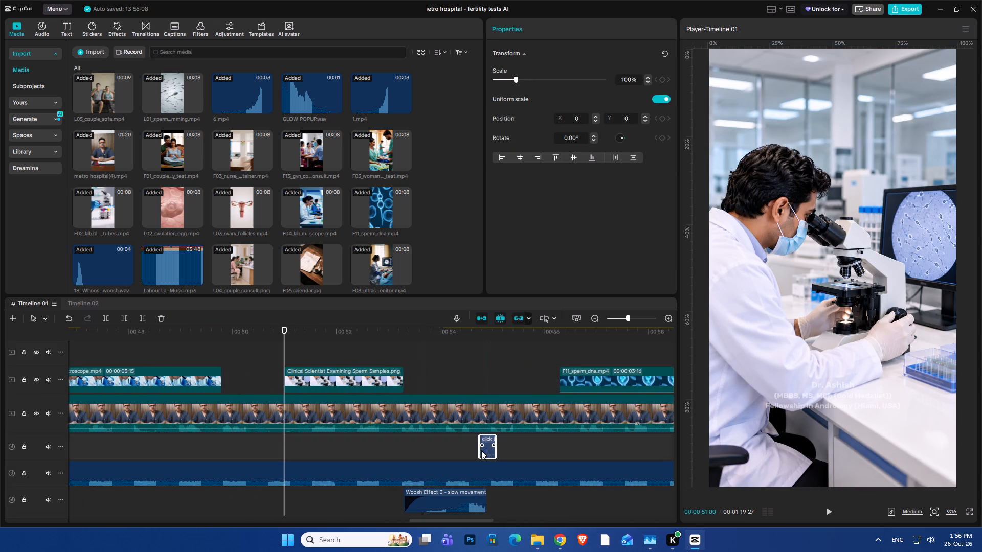
pyautogui.moveTo(481, 450); pyautogui.dragTo(286, 450)
# Replay the light-flash transition into the microscope image from about 50 to 52 seconds.
pyautogui.scroll(20, 286, 450)
pyautogui.scroll(20, 286, 450)
pyautogui.scroll(3, 286, 450)
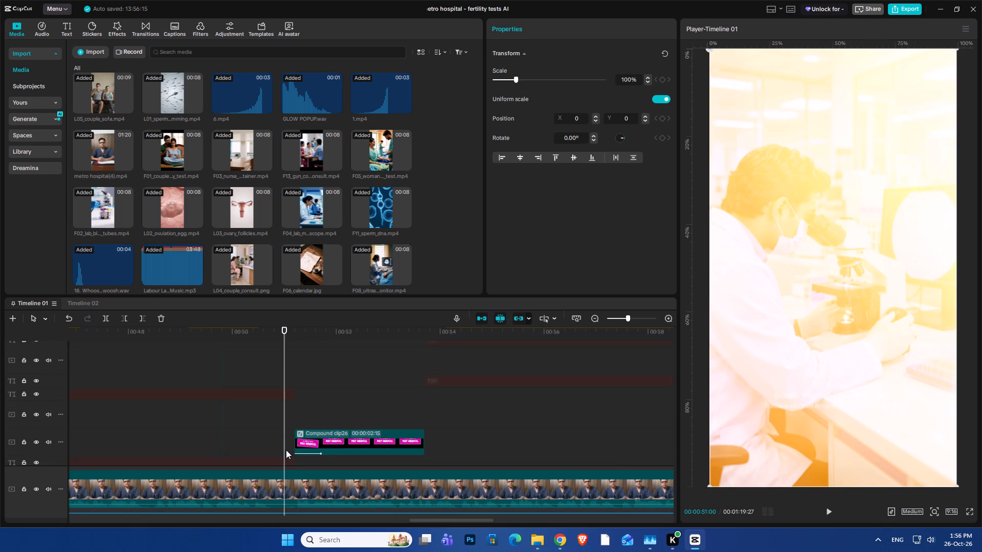
pyautogui.scroll(20, 286, 450)
pyautogui.scroll(19, 286, 450)
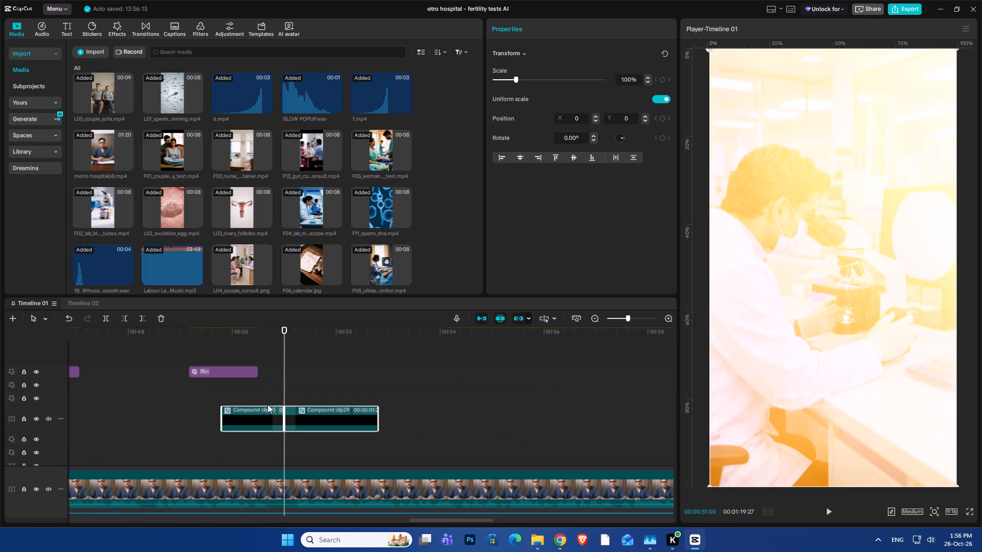
pyautogui.click(255, 346)
pyautogui.press('space')
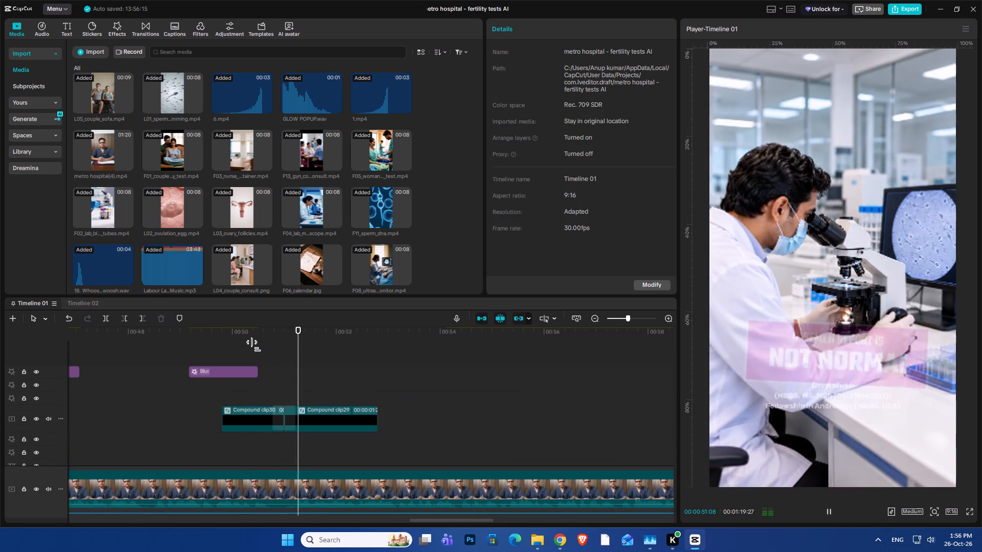
pyautogui.press('space')
pyautogui.press('space')
pyautogui.press('space')
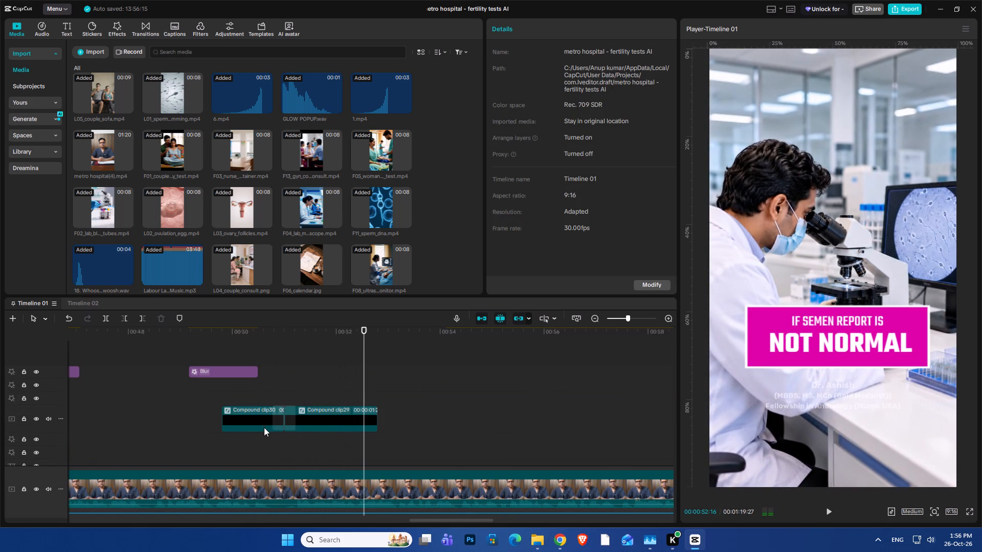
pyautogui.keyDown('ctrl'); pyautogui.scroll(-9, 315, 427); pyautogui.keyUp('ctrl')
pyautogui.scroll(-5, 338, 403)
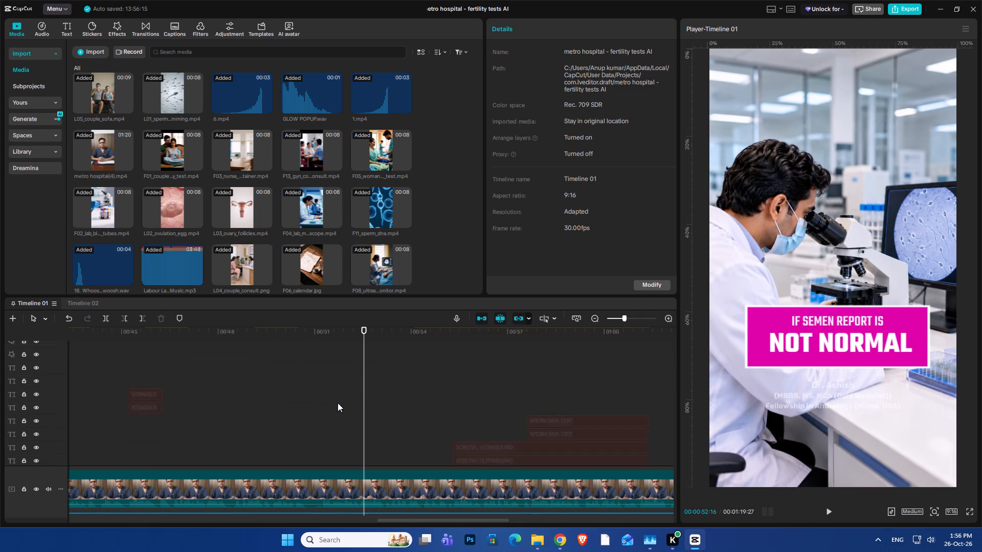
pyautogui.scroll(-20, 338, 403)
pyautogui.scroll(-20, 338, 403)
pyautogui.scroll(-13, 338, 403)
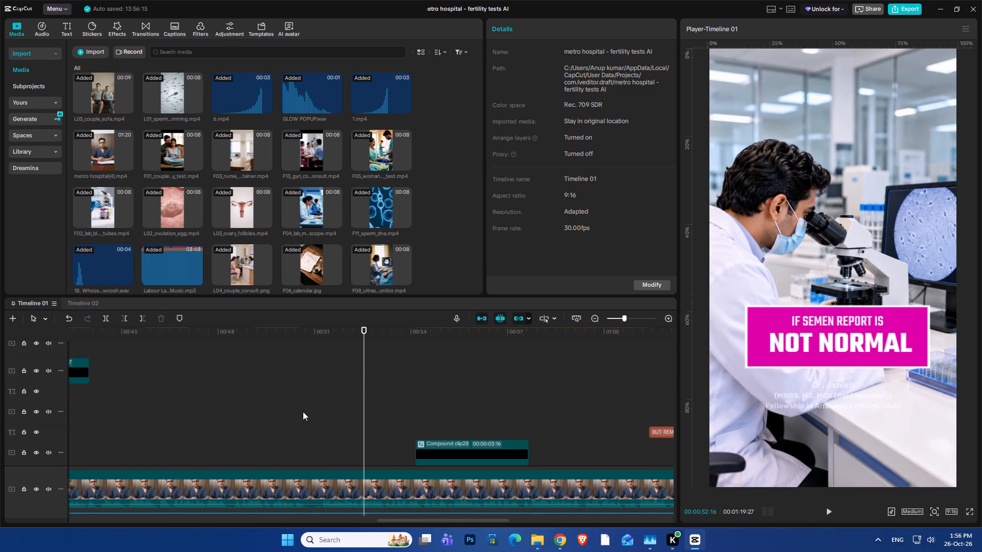
# Play the NOT NORMAL label over the microscope image from about 51 to 53 seconds, up to the doctor-patient clip.
pyautogui.click(293, 395)
pyautogui.press('space')
pyautogui.press('space')
pyautogui.press('space')
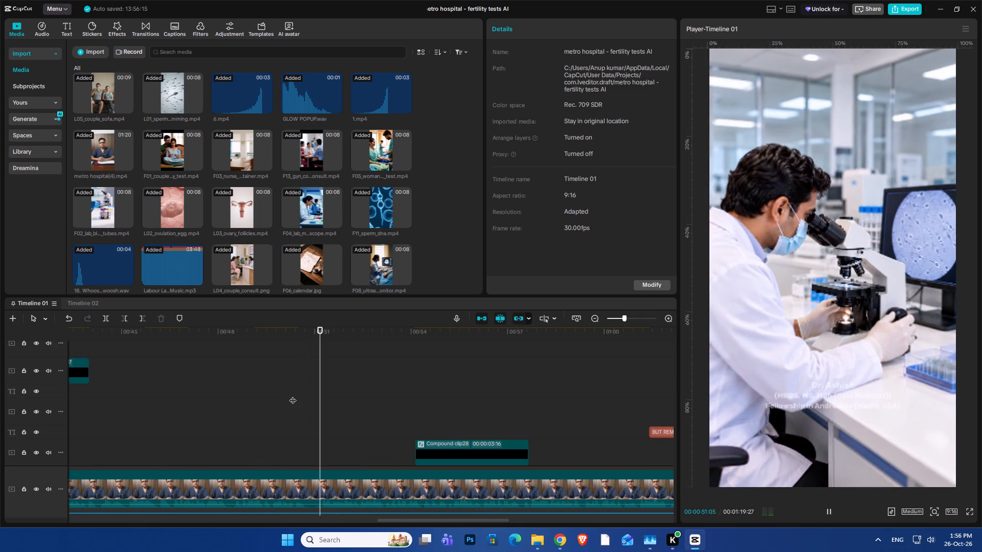
pyautogui.press('space')
pyautogui.scroll(15, 322, 405)
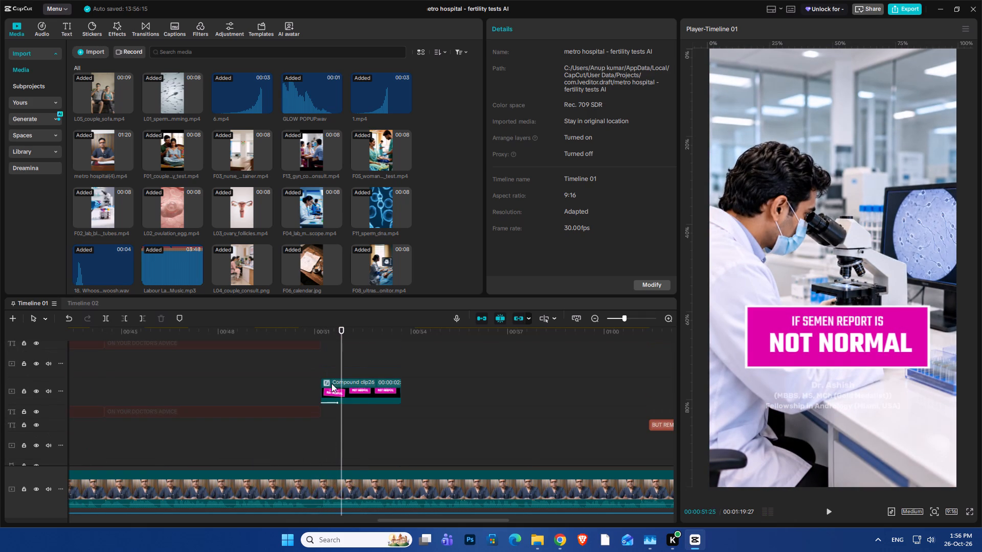
pyautogui.scroll(-20, 332, 373)
pyautogui.scroll(-5, 332, 373)
pyautogui.press('space')
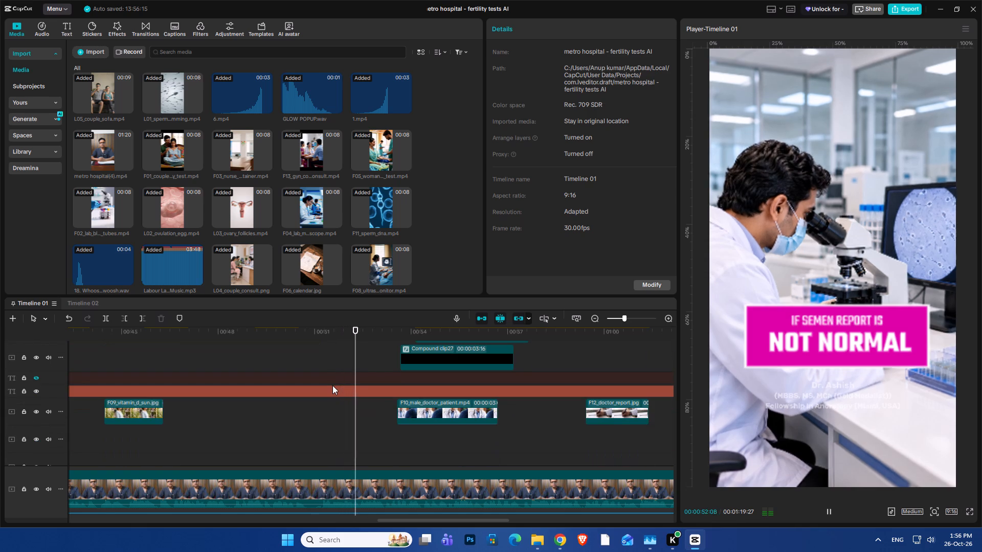
pyautogui.press('space')
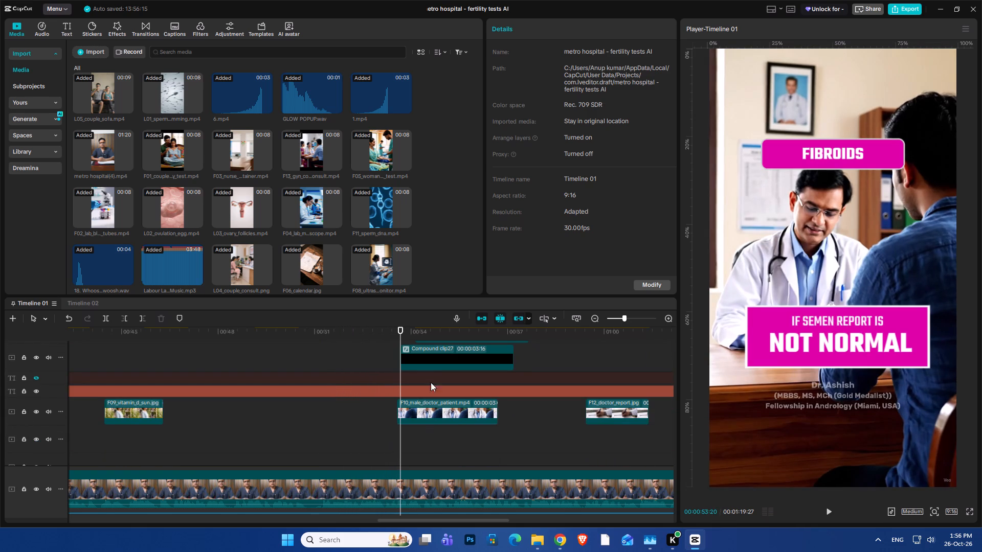
# Play from the end of the microscope image into the FIBROIDS labels over the doctor-patient clip, up to about 56 seconds.
pyautogui.click(363, 338)
pyautogui.press('space')
pyautogui.press('space')
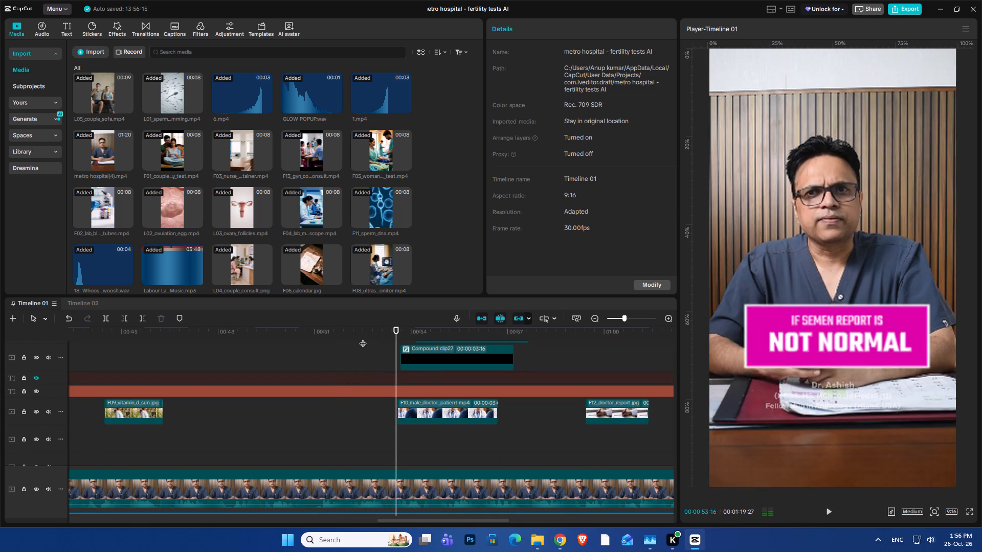
pyautogui.press('space')
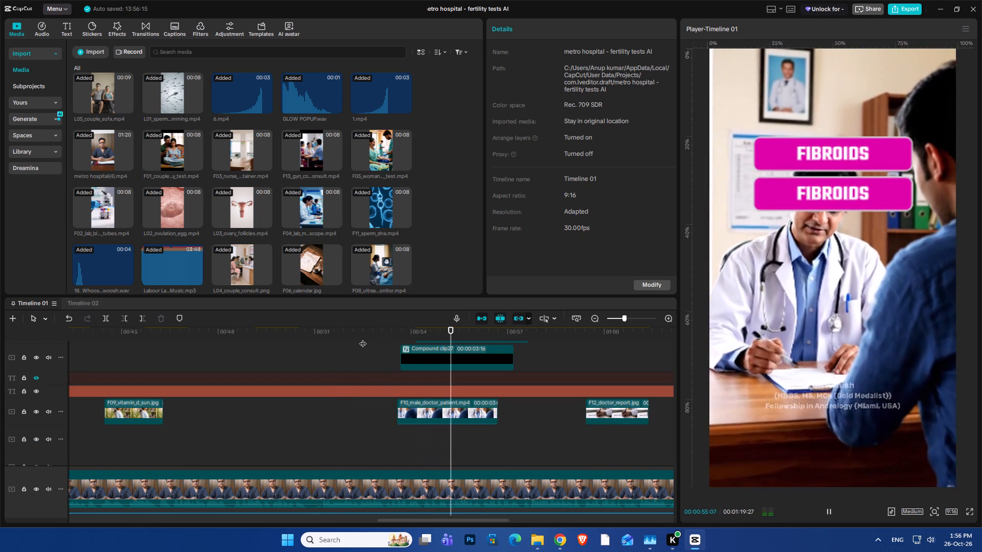
pyautogui.press('space')
pyautogui.scroll(7, 483, 421)
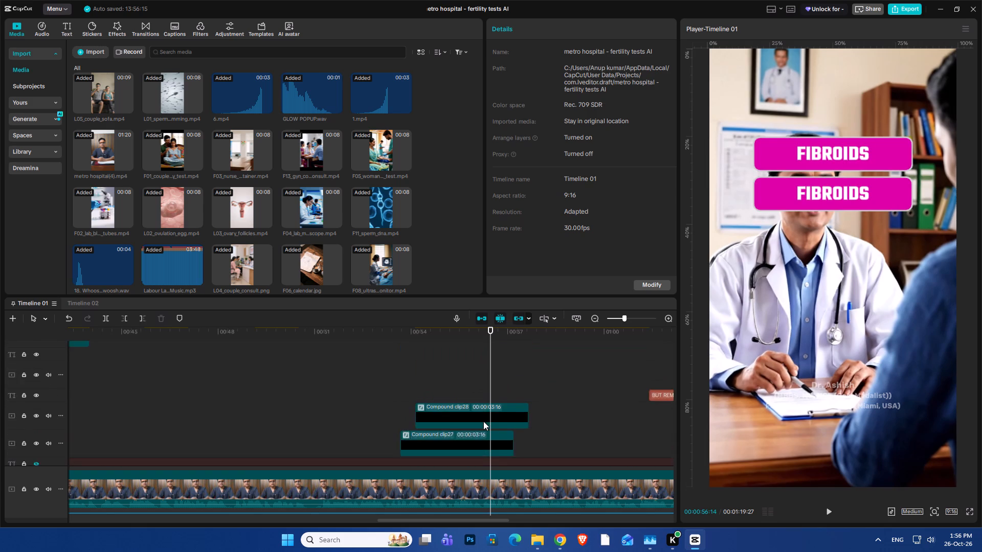
pyautogui.scroll(-6, 483, 421)
# Replay the end of the microscope image from about 51 to 53 seconds to judge where the doctor-patient clip should start.
pyautogui.click(373, 360)
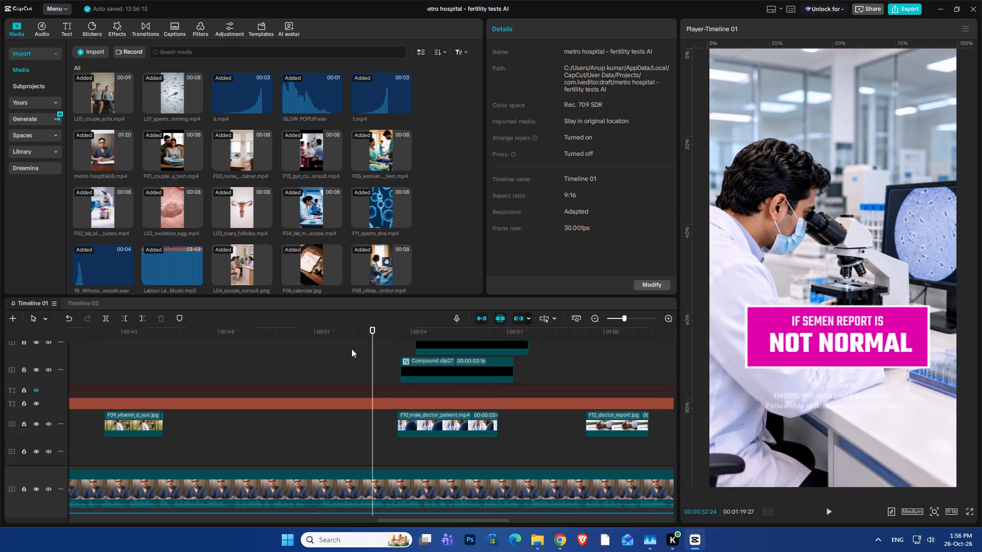
pyautogui.click(326, 345)
pyautogui.press('space')
pyautogui.press('space')
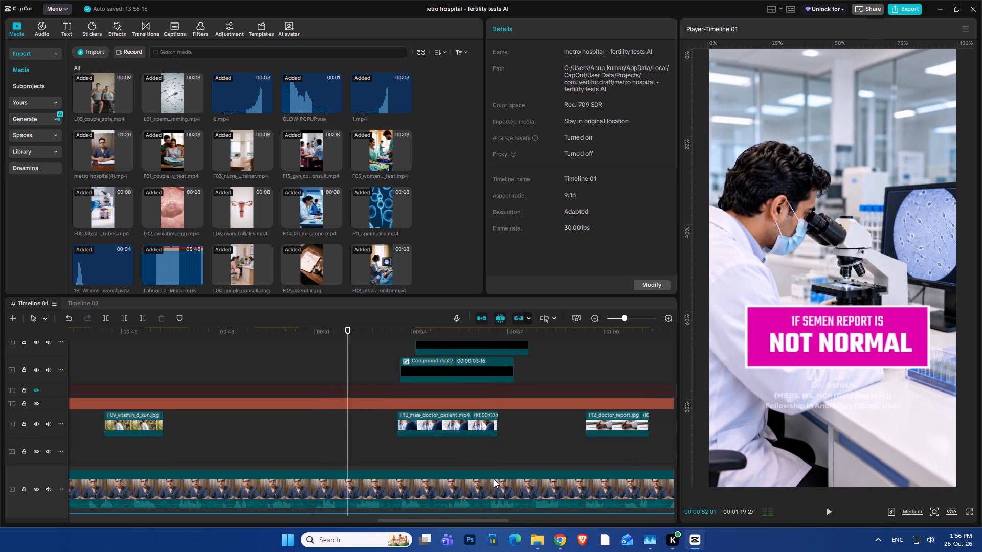
pyautogui.press('space')
pyautogui.press('space')
pyautogui.press('space')
pyautogui.press('space')
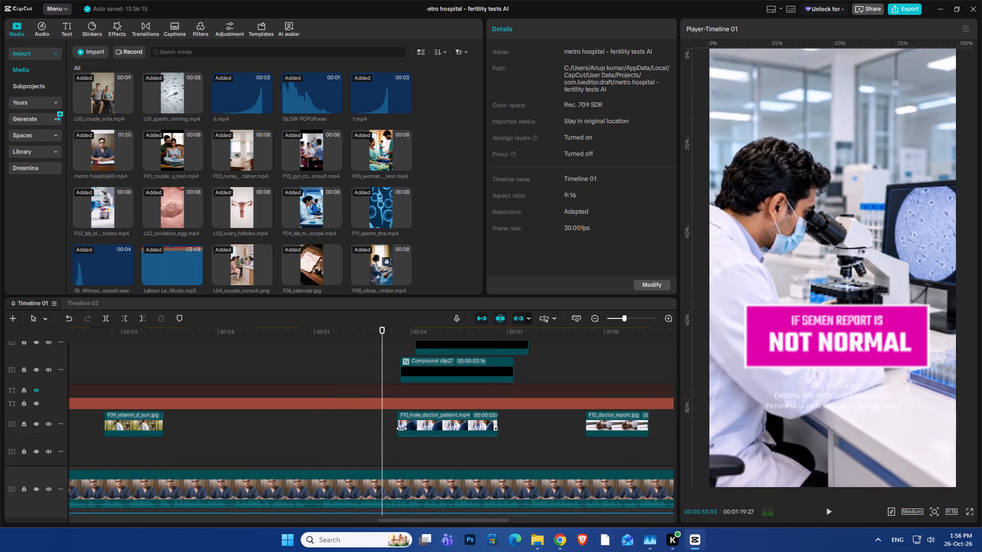
# Extend the start of the F10_male_doctor_patient.mp4 clip back to 00:00:52:23, making it 00:00:03:28 long.
pyautogui.moveTo(397, 416); pyautogui.dragTo(392, 422)
pyautogui.moveTo(399, 415); pyautogui.dragTo(373, 429)
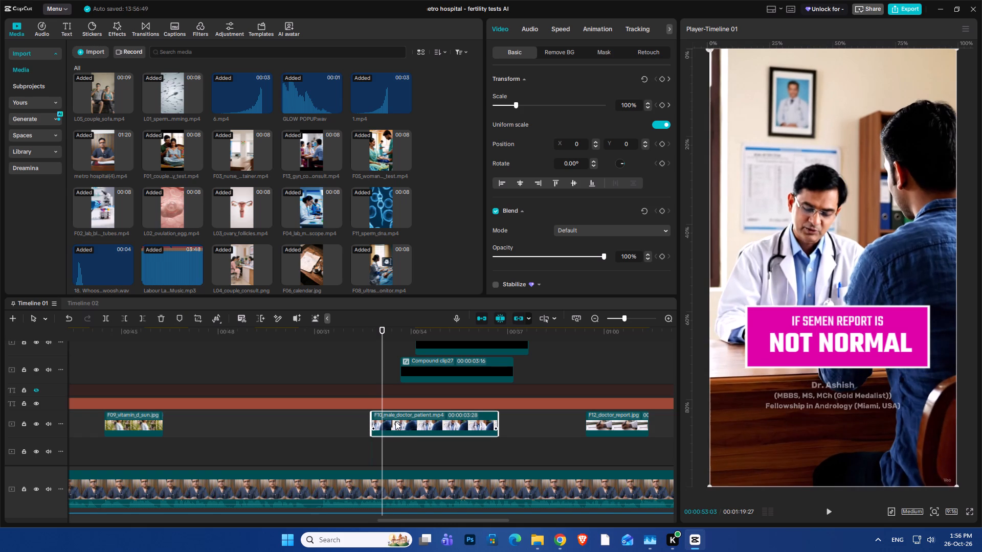
pyautogui.click(395, 421)
pyautogui.press('d')
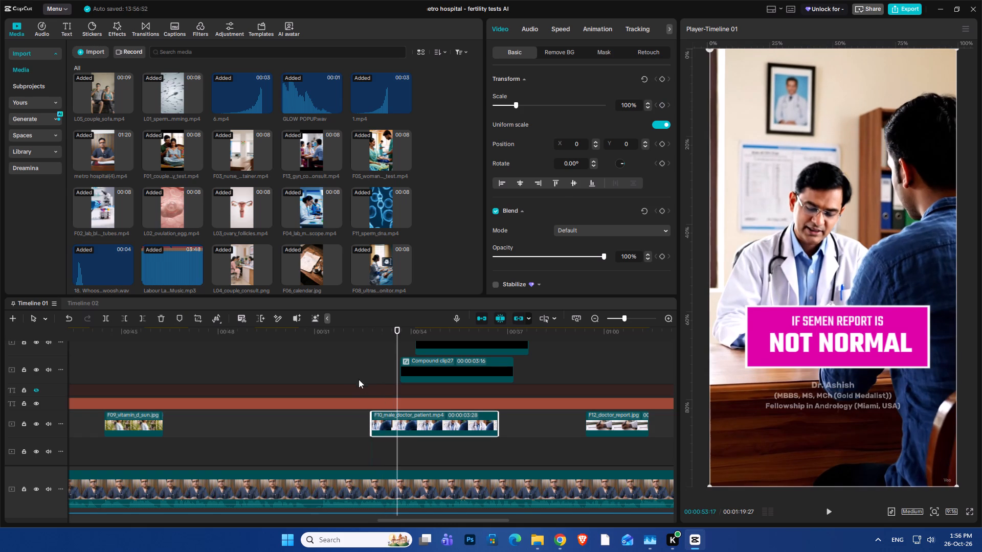
# Replay the cut from the microscope image into the extended doctor-patient clip, from about 51 to 53 seconds.
pyautogui.click(349, 374)
pyautogui.press('space')
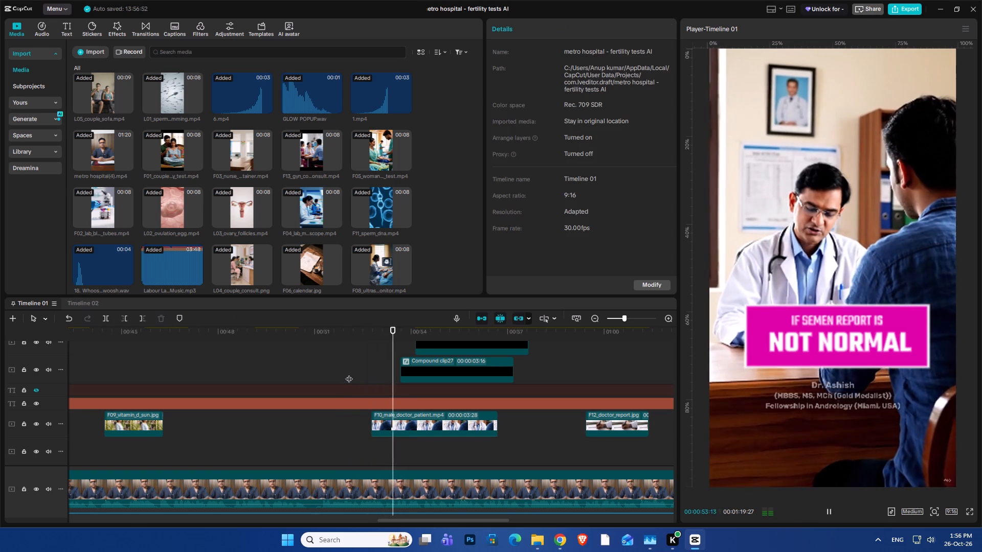
pyautogui.press('space')
pyautogui.click(335, 365)
pyautogui.press('space')
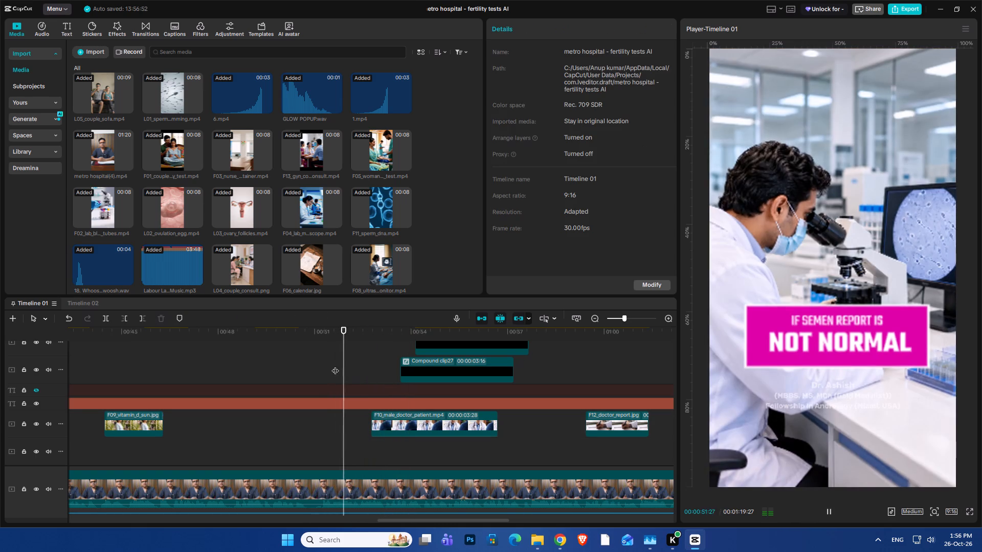
pyautogui.press('space')
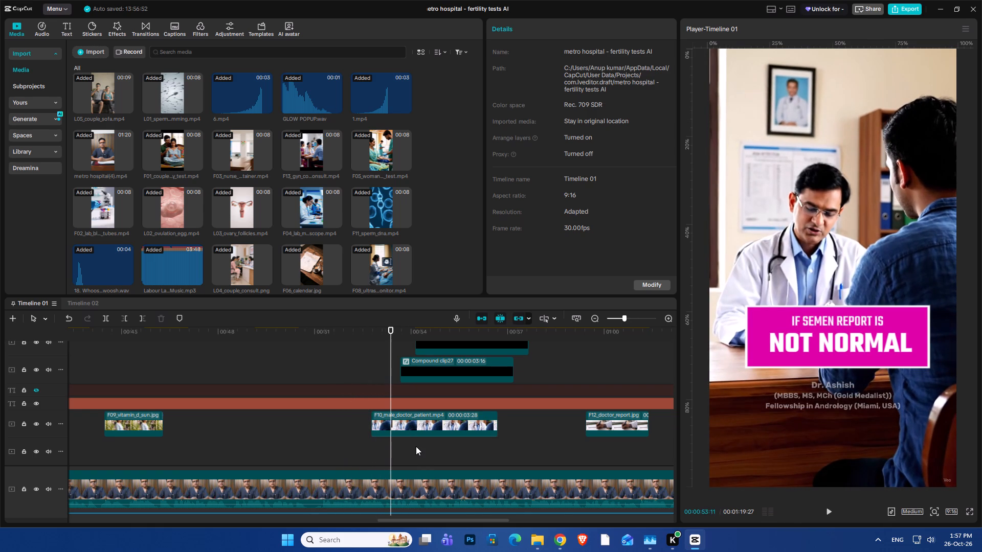
pyautogui.scroll(7, 416, 446)
pyautogui.scroll(-8, 416, 446)
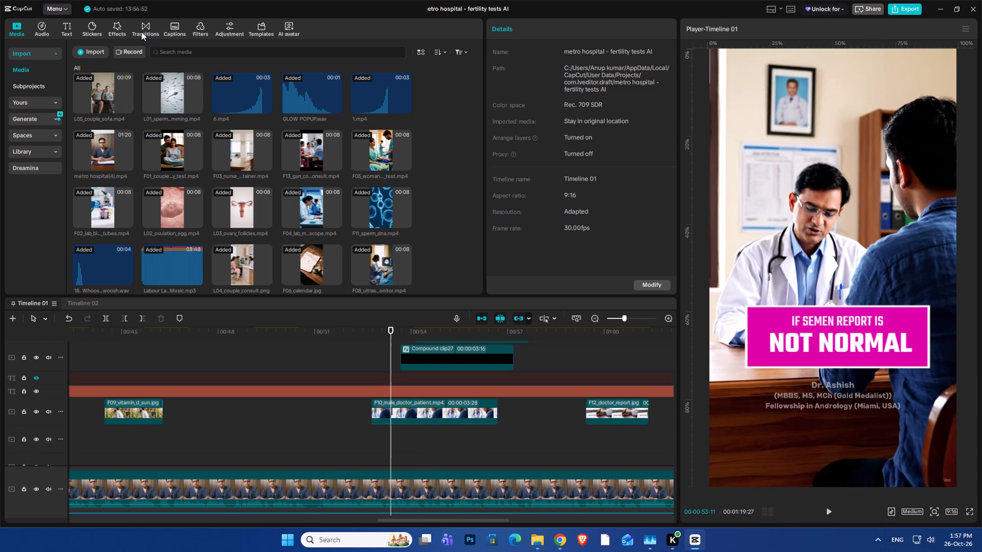
# Search the video effects for "blur", add the Blur effect near the start of the doctor-patient clip and set its strength to 54.
pyautogui.click(125, 27)
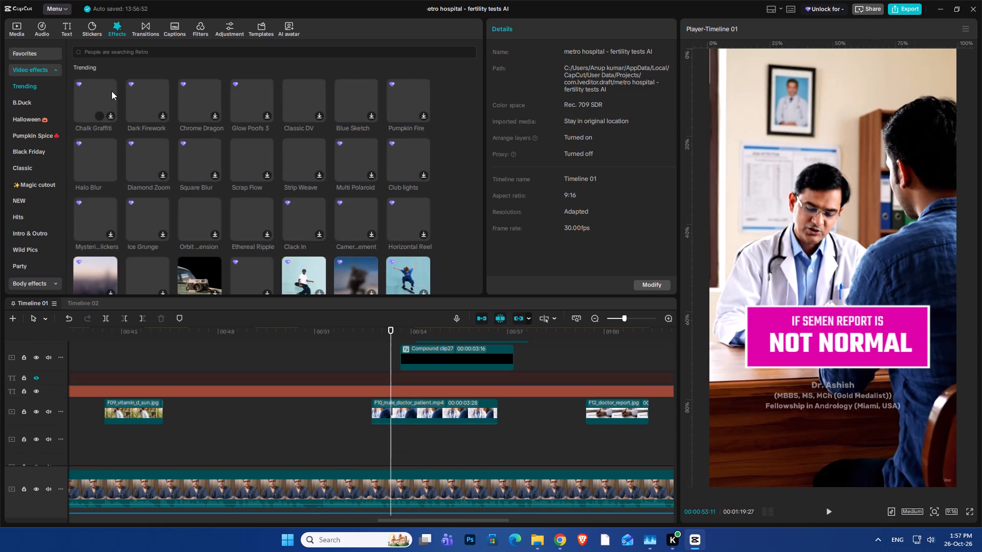
pyautogui.click(99, 55)
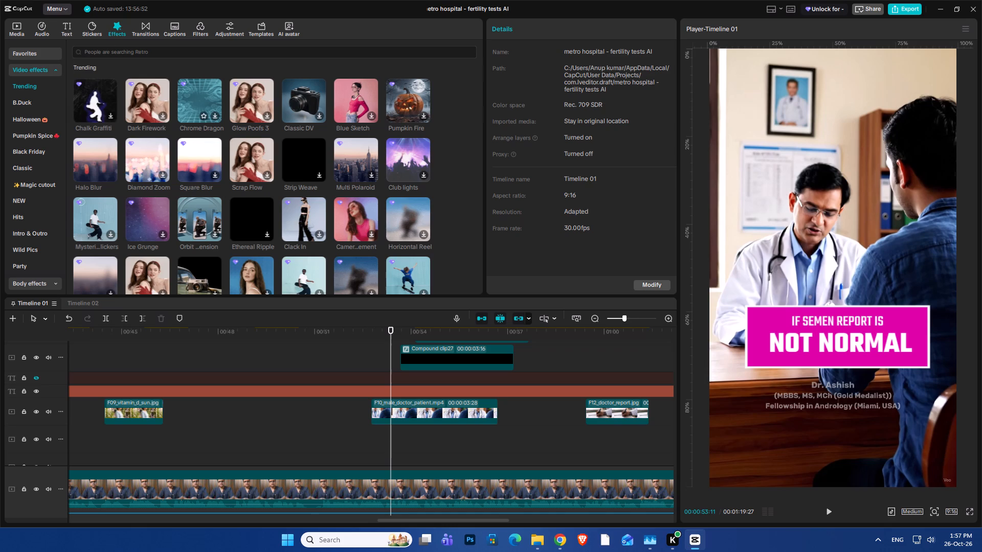
pyautogui.click(229, 80)
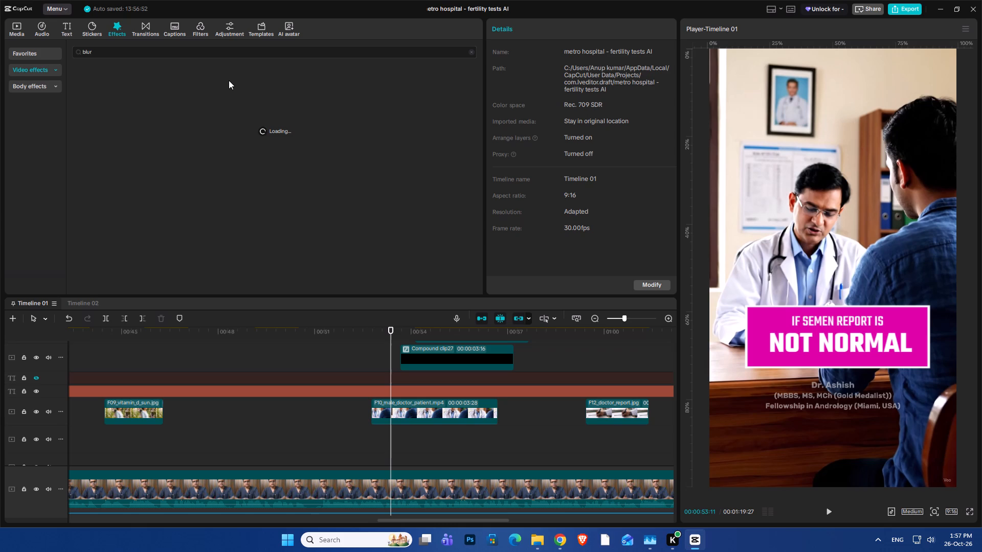
pyautogui.moveTo(98, 108); pyautogui.dragTo(378, 453)
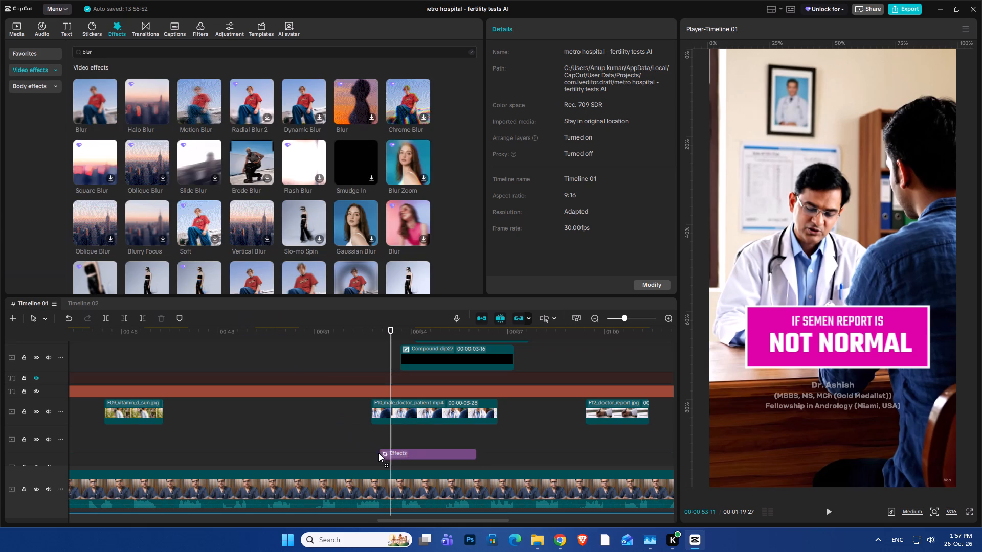
pyautogui.moveTo(378, 453); pyautogui.dragTo(376, 442)
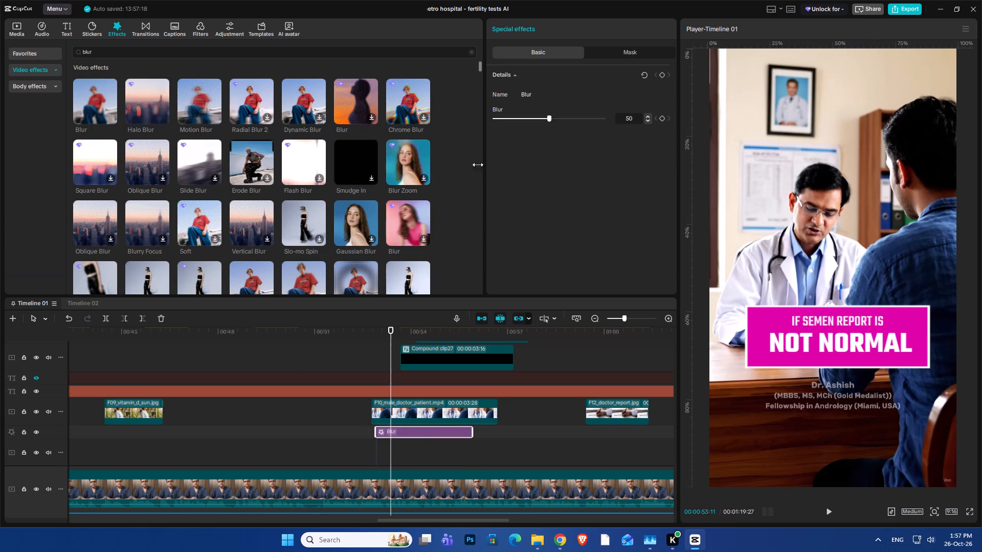
pyautogui.click(554, 116)
# Move the Blur effect directly above the F10_male_doctor_patient.mp4 clip, aligned with its start, and play the blurred section.
pyautogui.moveTo(415, 433); pyautogui.dragTo(411, 412)
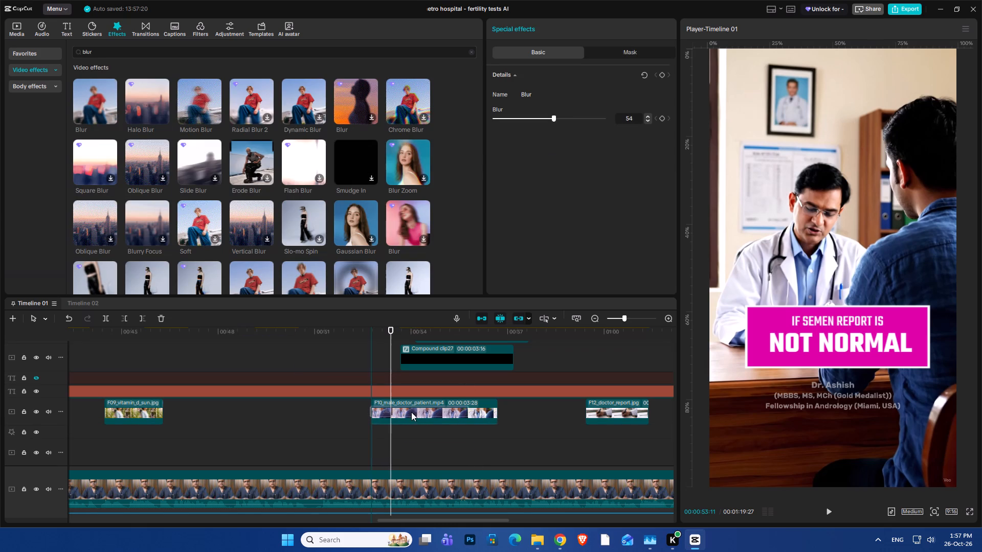
pyautogui.moveTo(411, 412); pyautogui.dragTo(411, 409)
pyautogui.click(348, 352)
pyautogui.press('space')
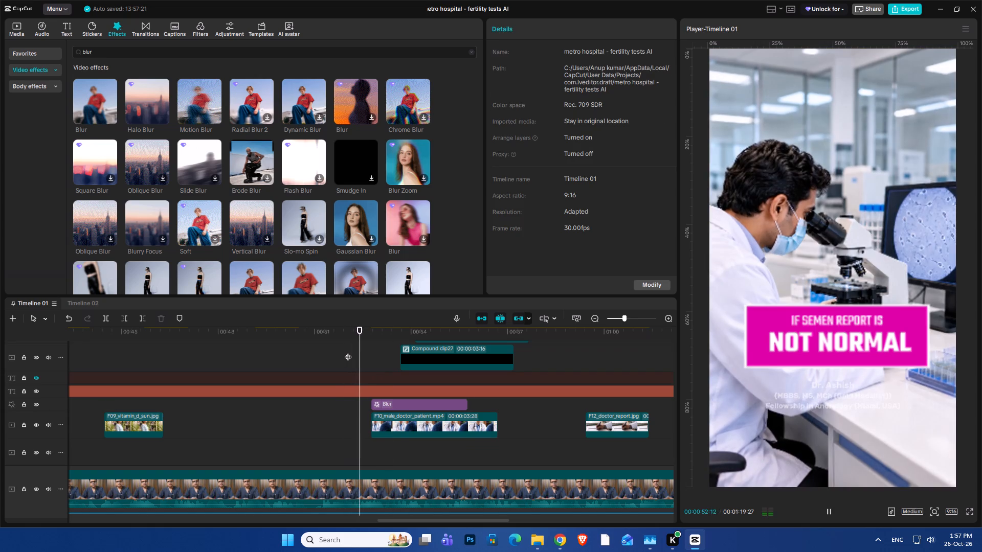
pyautogui.press('space')
pyautogui.click(400, 407)
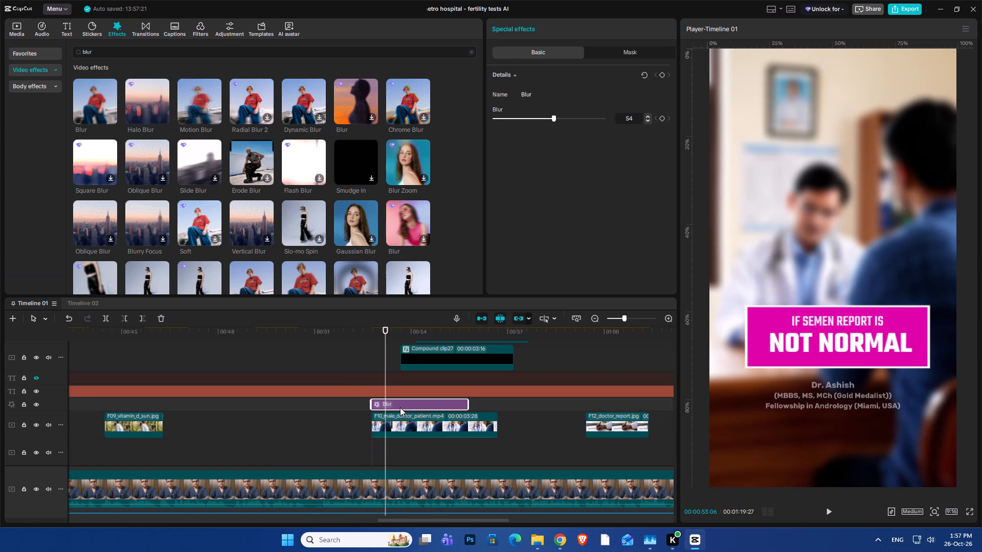
pyautogui.press('space')
pyautogui.press('space')
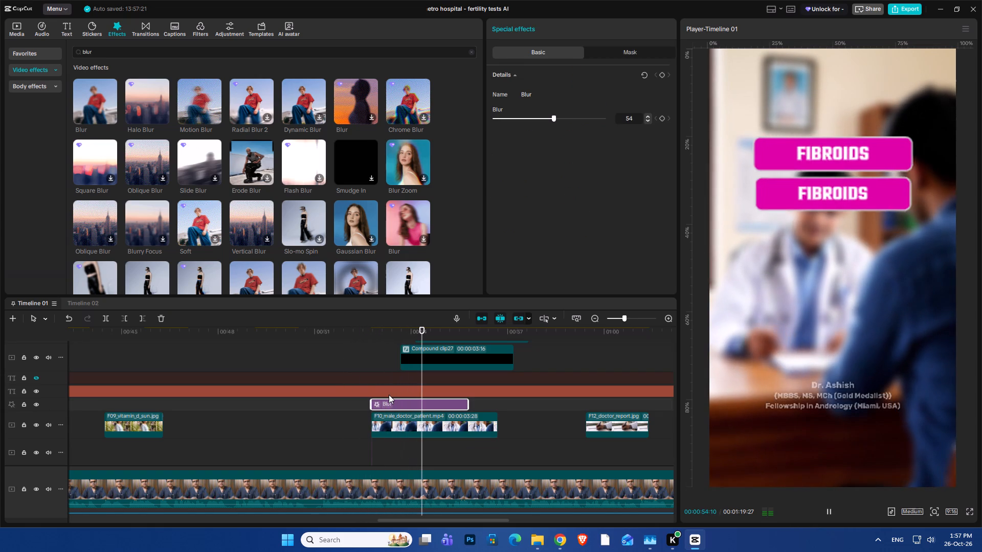
# Extend the end of the Blur effect to match the end of the F10_male_doctor_patient.mp4 clip.
pyautogui.moveTo(470, 401); pyautogui.dragTo(500, 422)
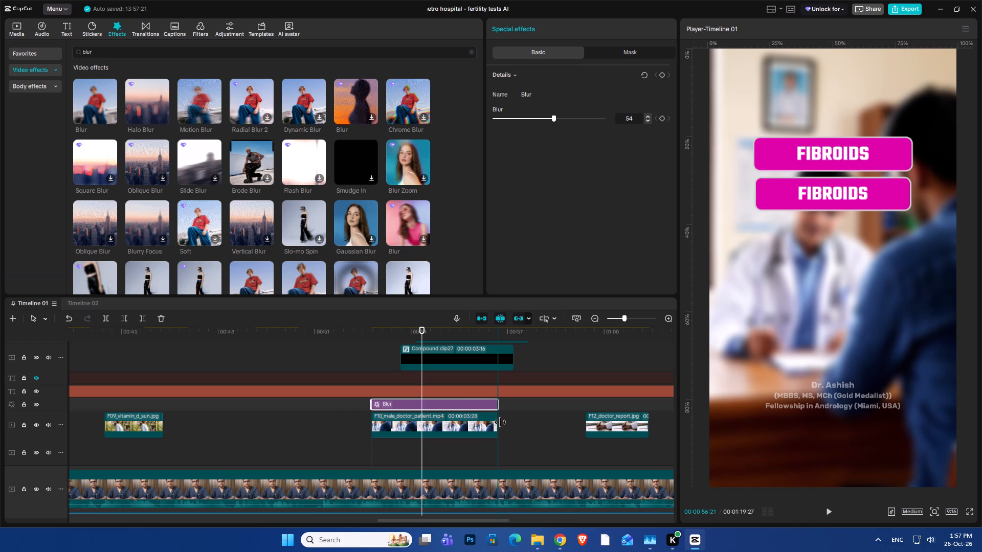
pyautogui.moveTo(500, 422); pyautogui.dragTo(495, 419)
# Darken the F10_male_doctor_patient.mp4 clip by lowering two of its basic Adjust settings.
pyautogui.click(402, 419)
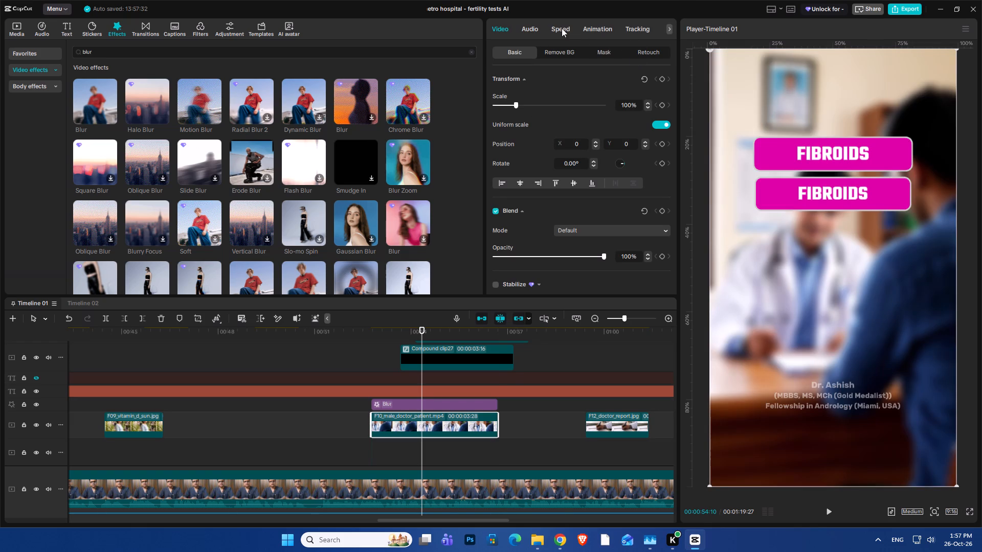
pyautogui.click(675, 29)
pyautogui.click(626, 27)
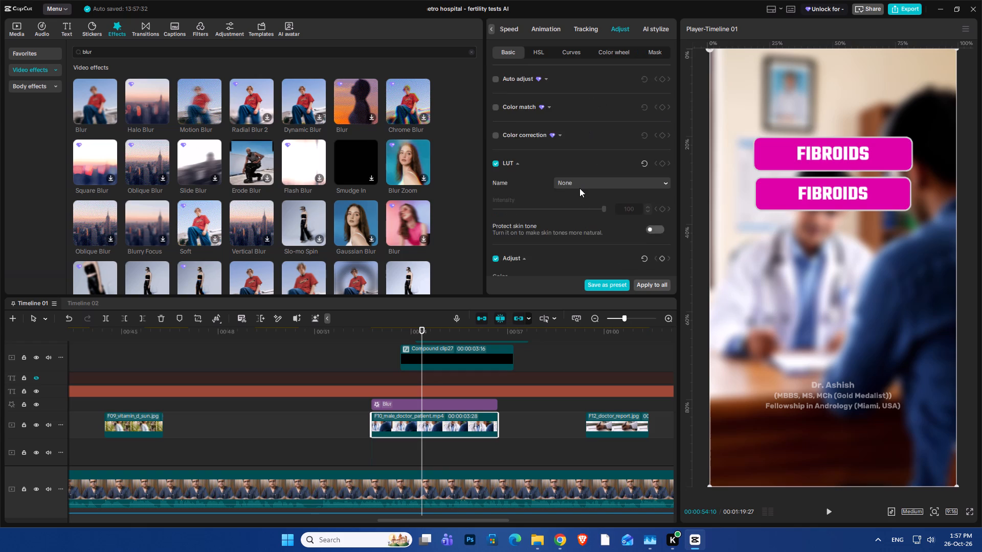
pyautogui.scroll(-9, 579, 188)
pyautogui.scroll(2, 579, 188)
pyautogui.scroll(-3, 572, 181)
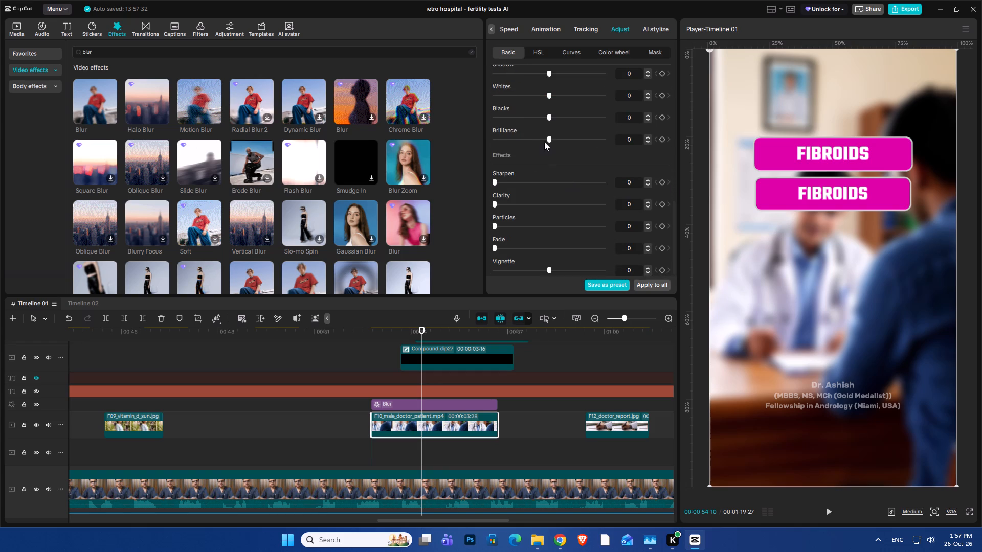
pyautogui.moveTo(545, 135); pyautogui.dragTo(528, 141)
pyautogui.scroll(7, 552, 158)
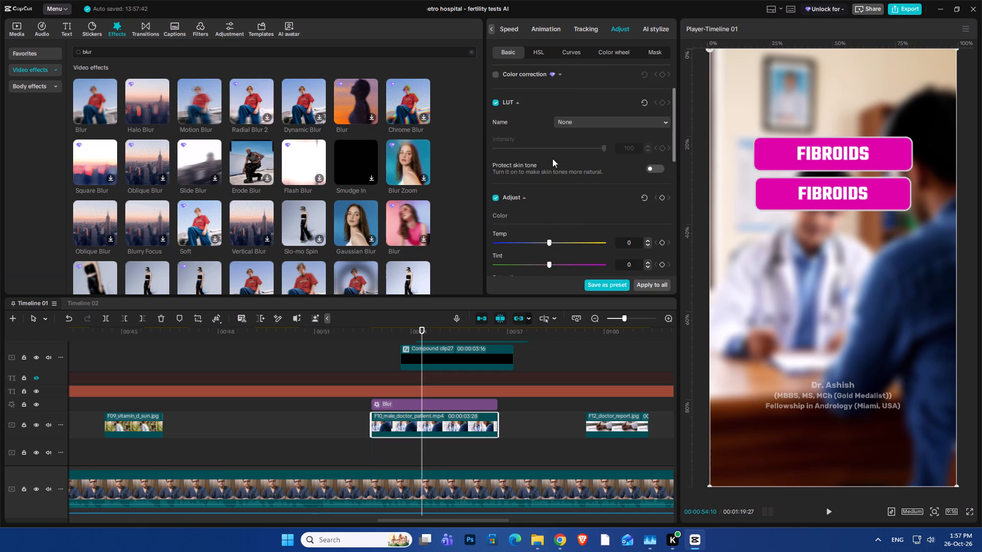
pyautogui.scroll(-2, 542, 229)
pyautogui.moveTo(548, 235); pyautogui.dragTo(531, 242)
# Replay the transition from the microscope image into the darkened, blurred doctor-patient clip, up to about 53 seconds.
pyautogui.click(330, 364)
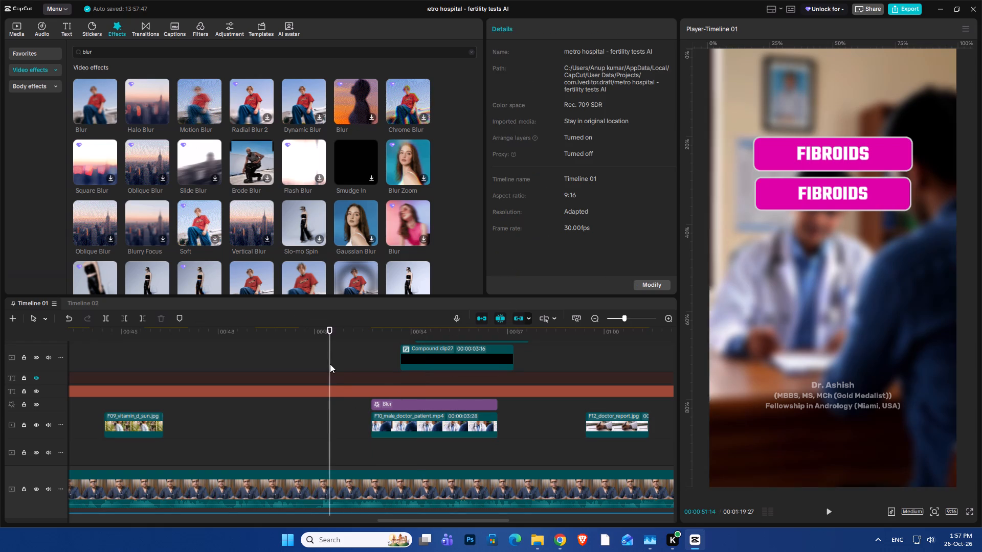
pyautogui.press('space')
pyautogui.press('space')
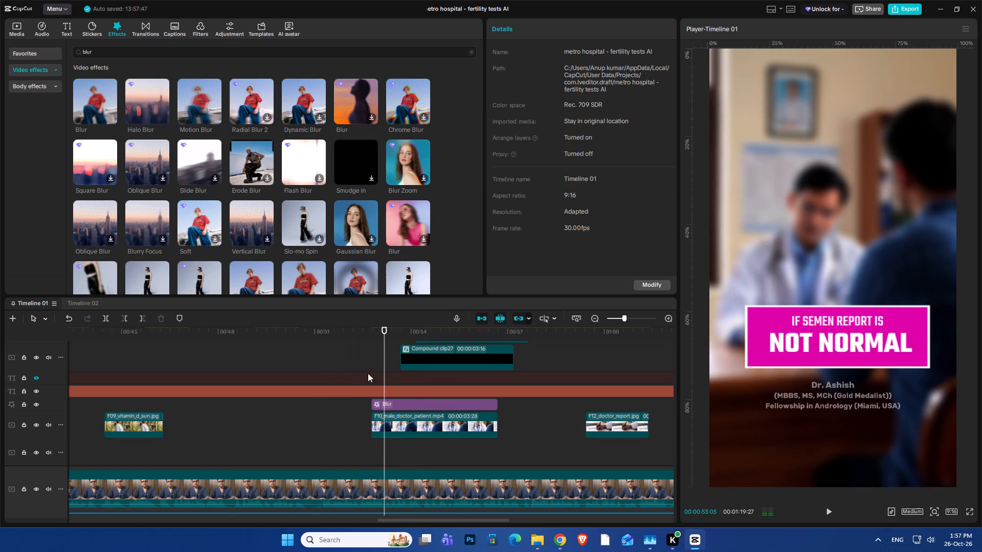
pyautogui.click(361, 330)
pyautogui.press('space')
pyautogui.press('space')
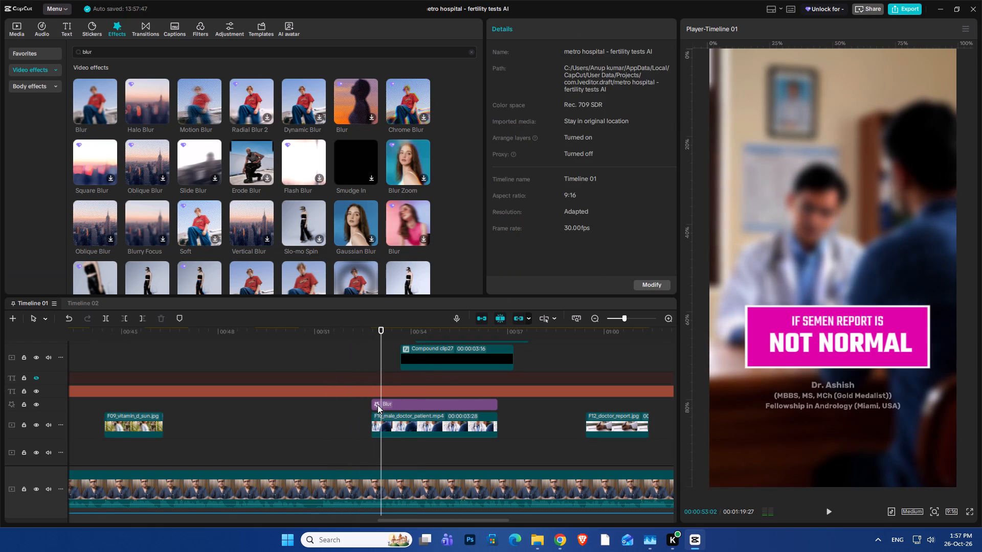
# Trim the start of the Blur effect to 00:00:53:00, leaving the first frames of the doctor-patient clip unblurred.
pyautogui.click(371, 401)
pyautogui.moveTo(372, 401); pyautogui.dragTo(379, 405)
# Keyframe the Blur effect's strength from 0 at 00:00:53:00 up to 100 at 00:00:53:08.
pyautogui.press('space')
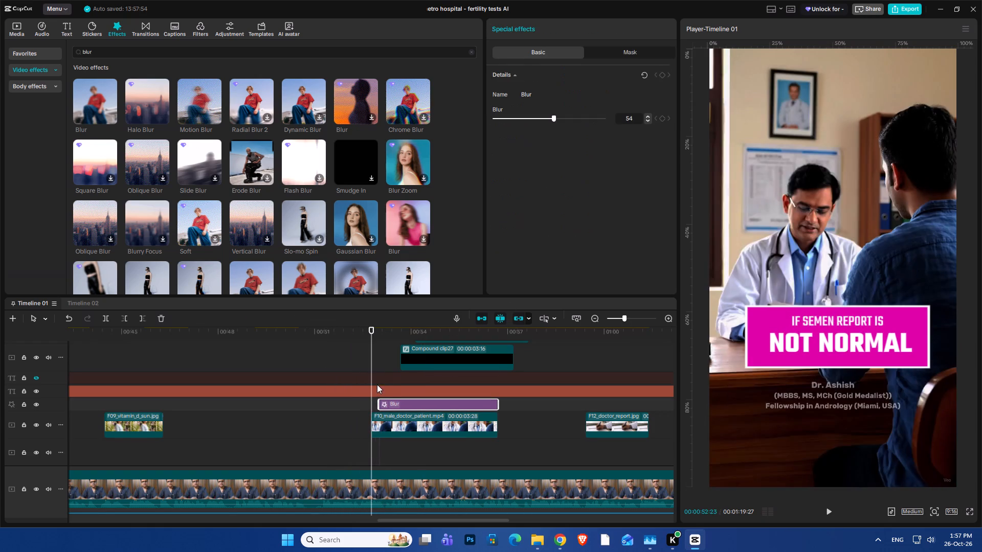
pyautogui.press('space')
pyautogui.moveTo(381, 366); pyautogui.dragTo(376, 372)
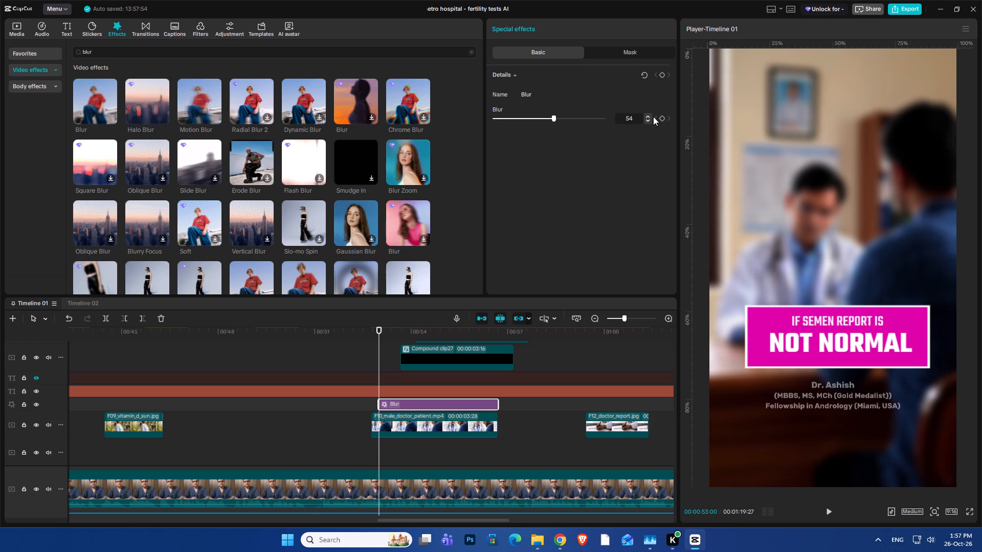
pyautogui.click(661, 119)
pyautogui.moveTo(546, 112); pyautogui.dragTo(444, 146)
pyautogui.moveTo(528, 120); pyautogui.dragTo(421, 150)
pyautogui.press('space')
pyautogui.press('space')
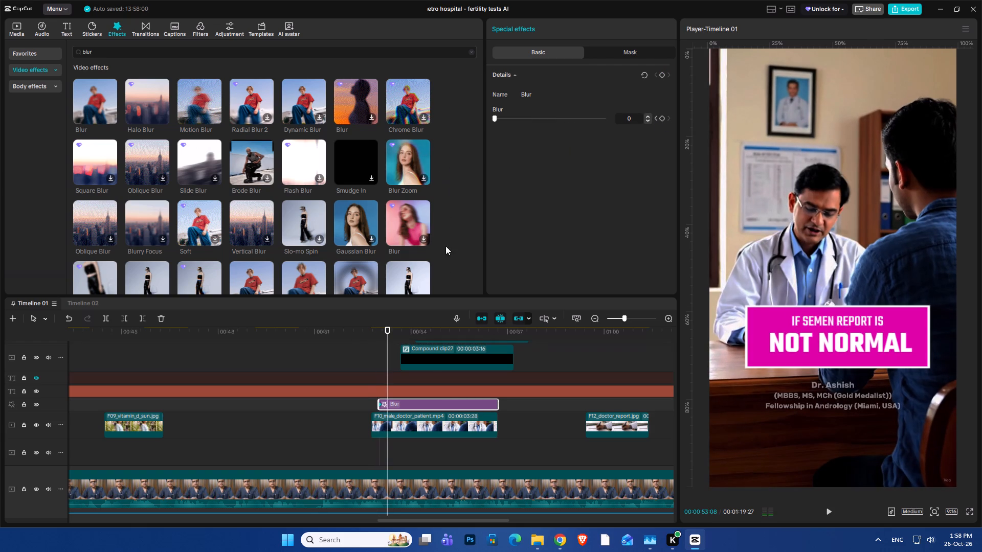
pyautogui.moveTo(498, 114); pyautogui.dragTo(655, 120)
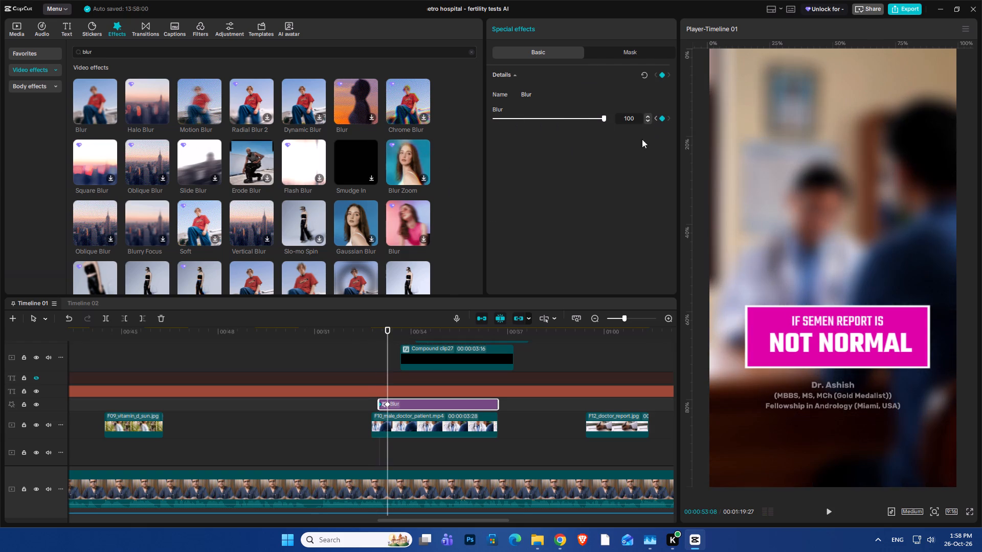
pyautogui.press('space')
pyautogui.press('space')
# Move Compound clip27, the first FIBROIDS label, earlier so it ends together with the F10_male_doctor_patient.mp4 clip, and replay the section.
pyautogui.scroll(5, 401, 429)
pyautogui.scroll(-4, 401, 429)
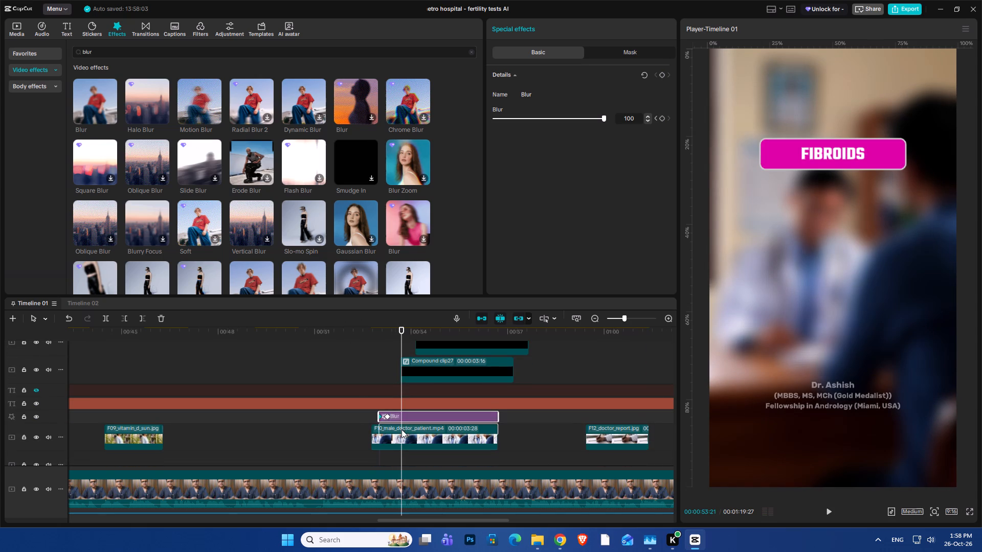
pyautogui.moveTo(430, 368); pyautogui.dragTo(415, 375)
pyautogui.click(358, 352)
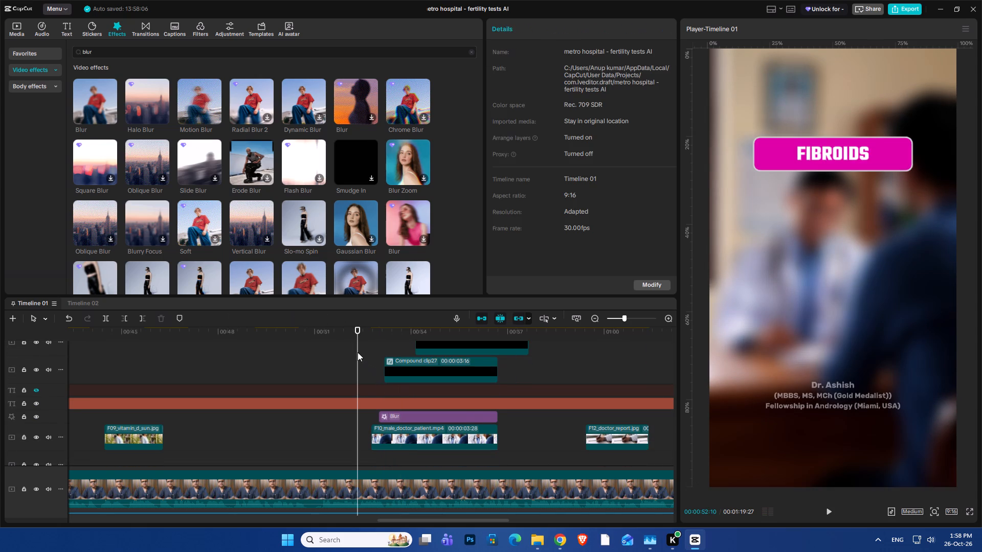
pyautogui.press('space')
pyautogui.press('space')
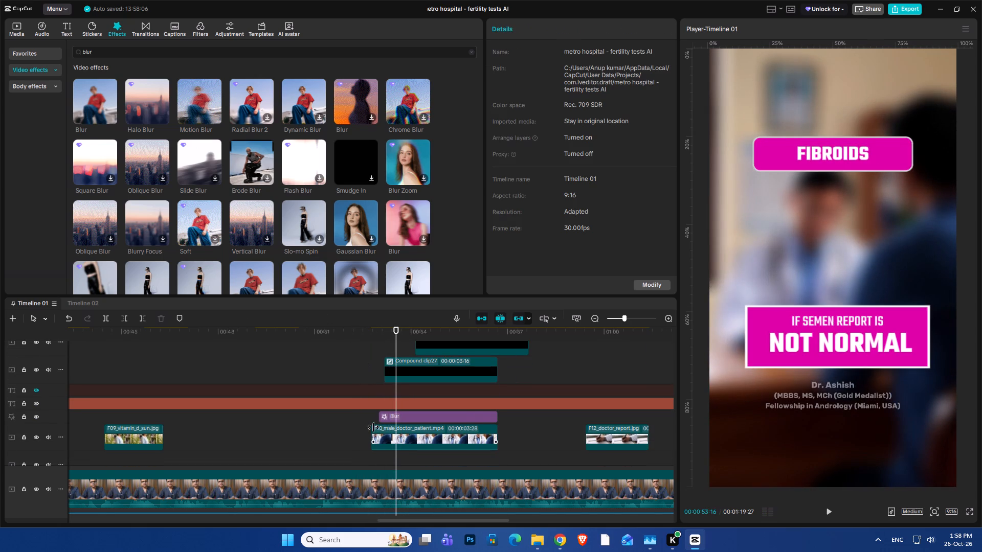
# Reset the LUT and basic Adjust settings of the F10_male_doctor_patient.mp4 clip to remove its darkening, and replay it with the labels.
pyautogui.click(380, 443)
pyautogui.click(373, 329)
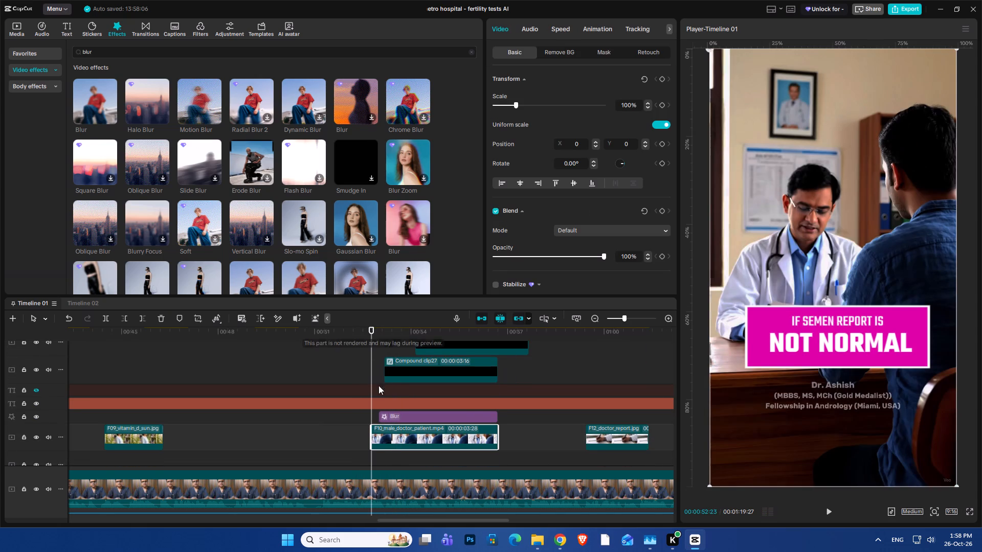
pyautogui.click(393, 432)
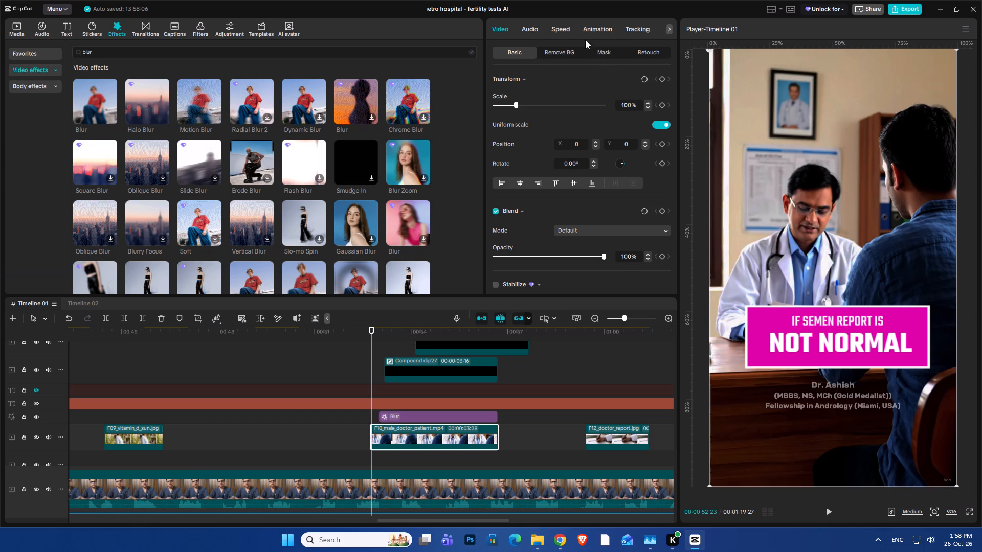
pyautogui.click(668, 30)
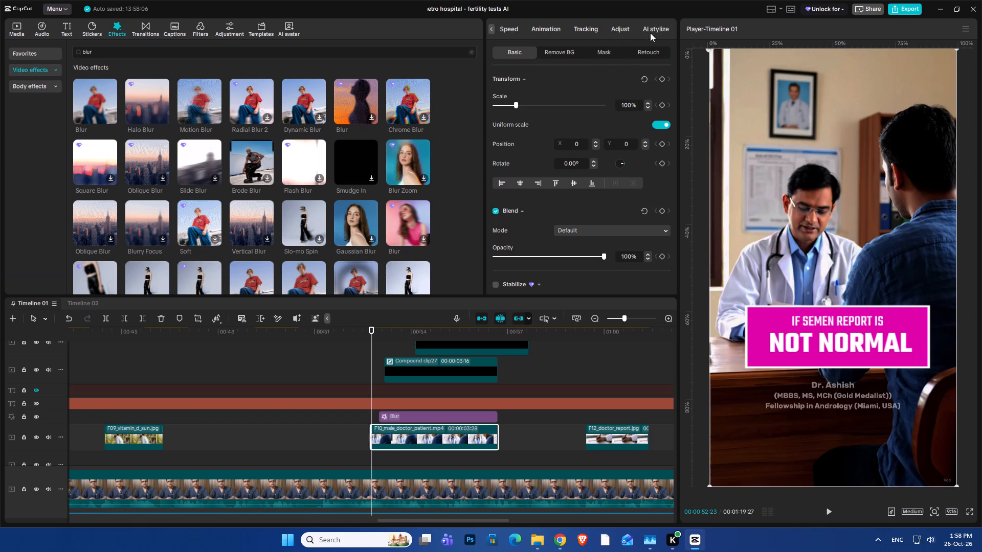
pyautogui.click(652, 28)
pyautogui.click(621, 26)
pyautogui.scroll(4, 588, 95)
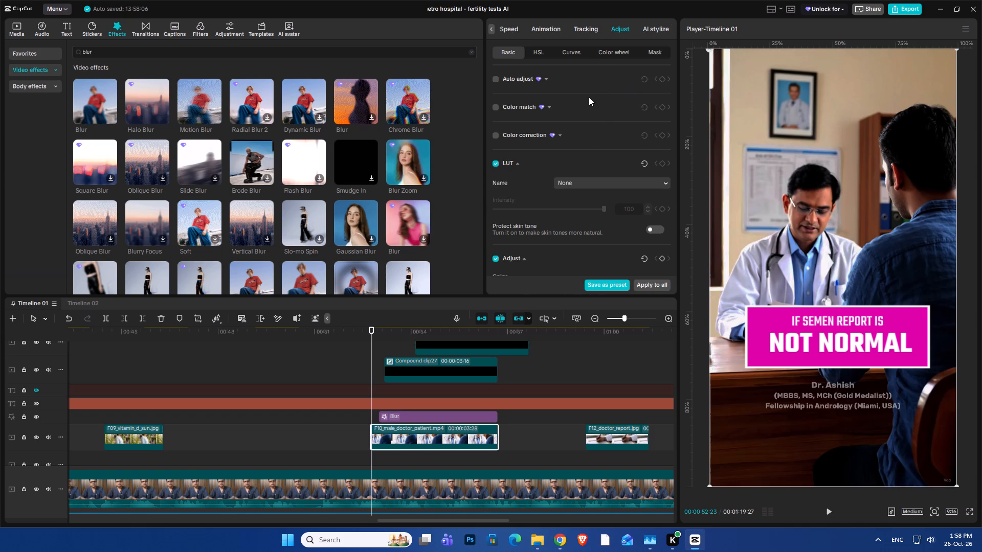
pyautogui.click(639, 163)
pyautogui.click(642, 161)
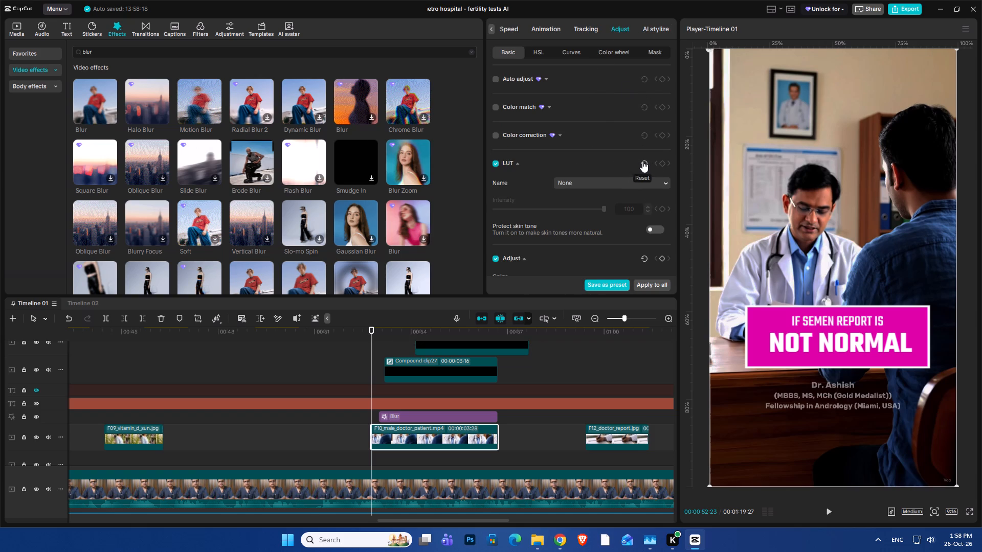
pyautogui.click(646, 164)
pyautogui.click(644, 256)
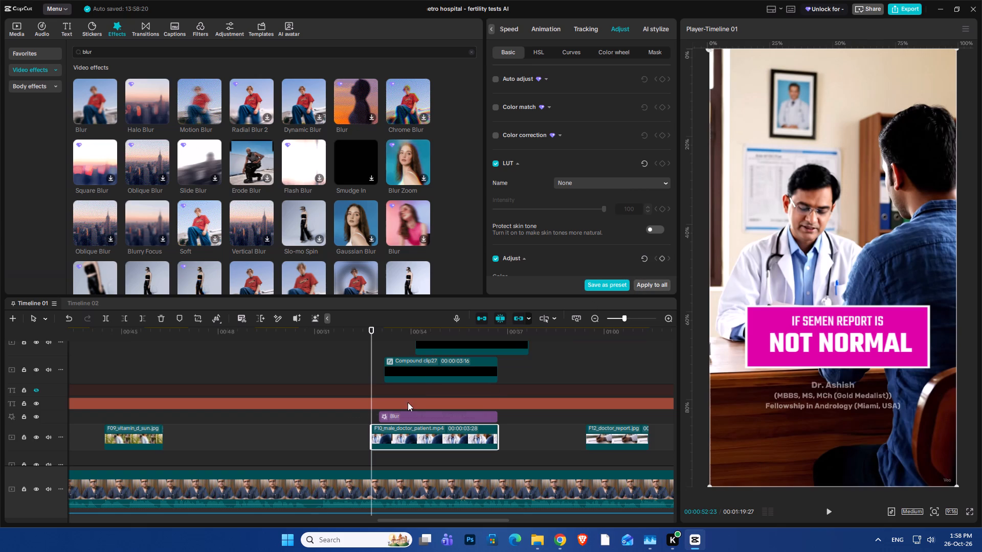
pyautogui.press('space')
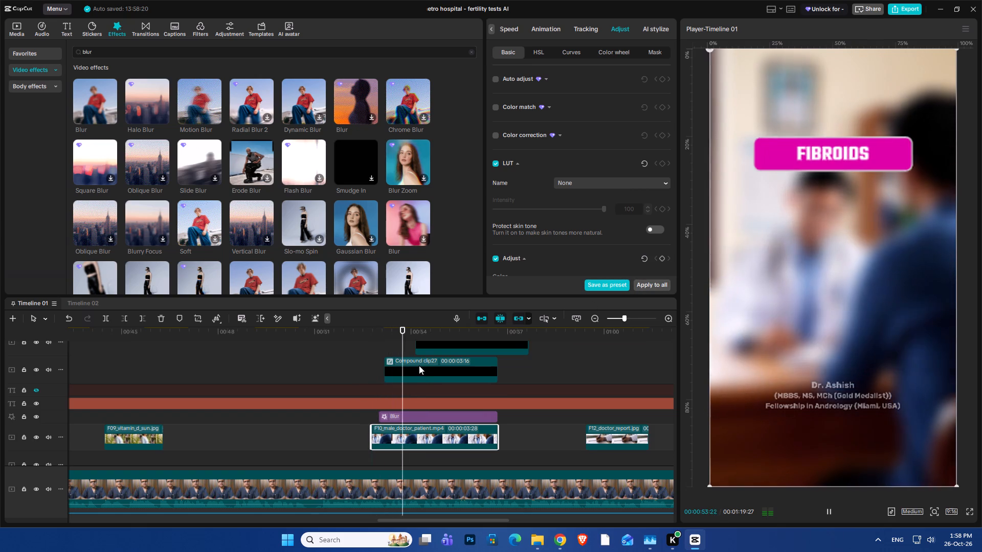
pyautogui.press('space')
# Move Compound clip28, the second FIBROIDS label, earlier so it starts shortly after Compound clip27.
pyautogui.scroll(5, 425, 401)
pyautogui.moveTo(438, 397); pyautogui.dragTo(422, 403)
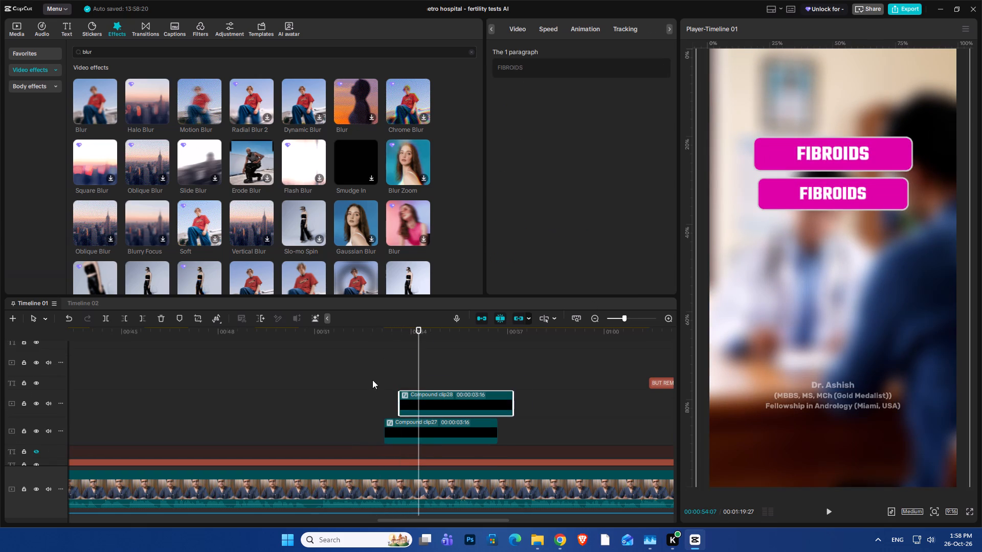
pyautogui.click(358, 375)
pyautogui.press('space')
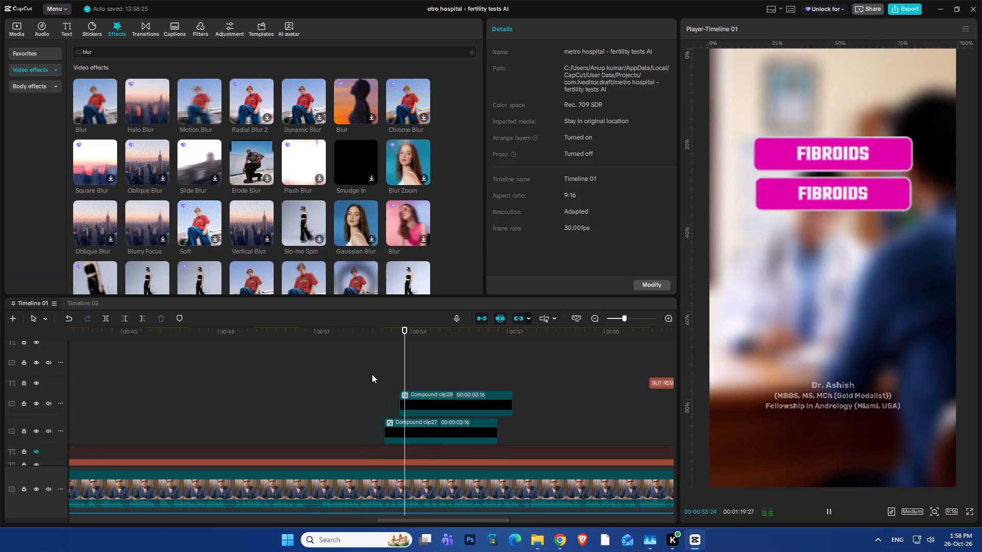
pyautogui.press('space')
# Duplicate Compound clip28 onto a higher track at about 00:00:54:07 and place the copied FIBROIDS label directly below the second one.
pyautogui.keyDown('alt'); pyautogui.moveTo(427, 395); pyautogui.dragTo(430, 394); pyautogui.keyUp('alt')
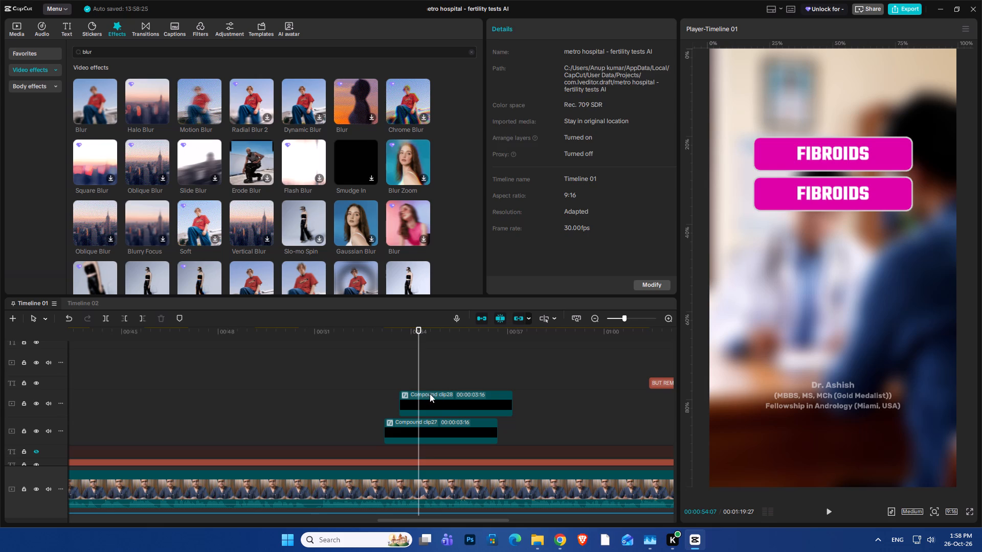
pyautogui.keyDown('alt'); pyautogui.moveTo(430, 394); pyautogui.dragTo(445, 380); pyautogui.keyUp('alt')
pyautogui.press('space')
pyautogui.press('space')
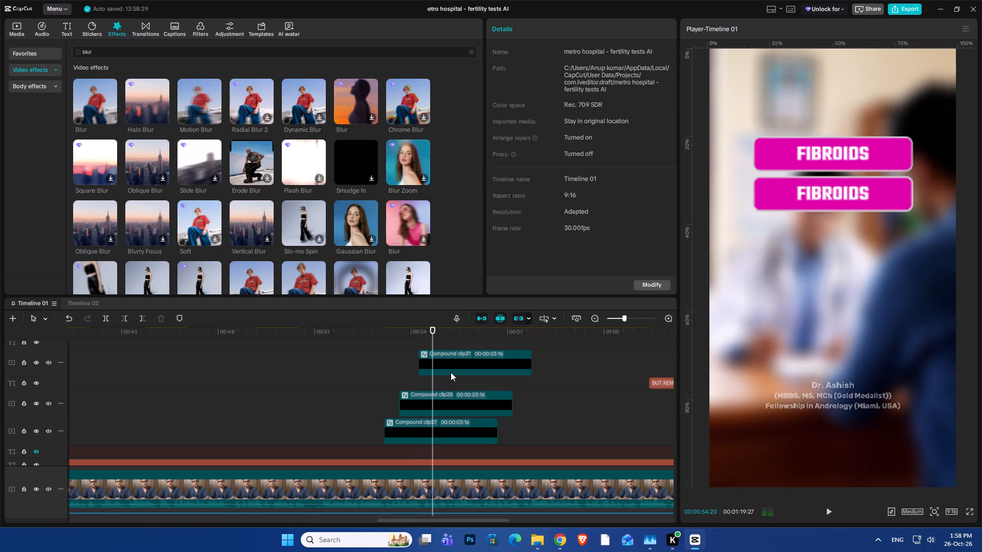
pyautogui.click(451, 365)
pyautogui.moveTo(791, 232); pyautogui.dragTo(788, 274)
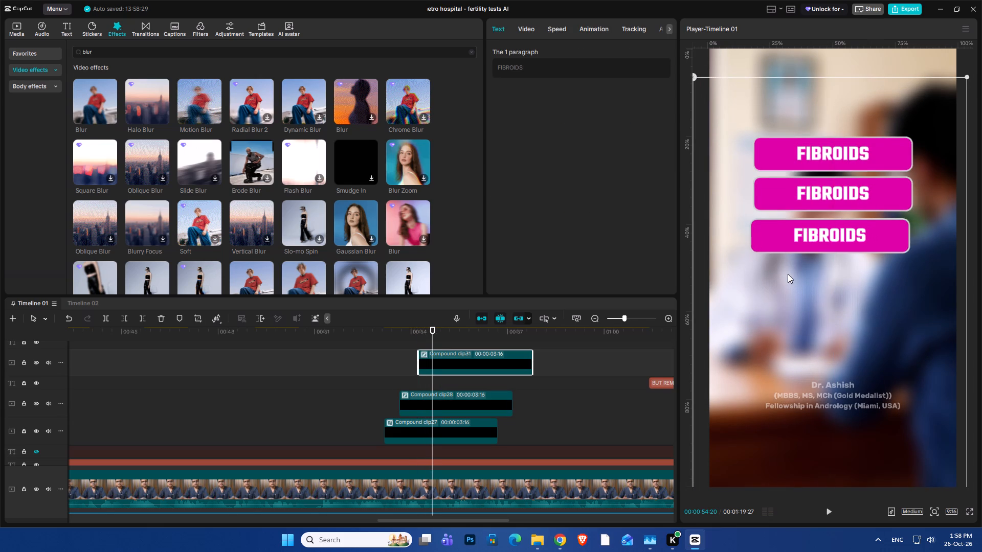
pyautogui.moveTo(788, 274); pyautogui.dragTo(791, 274)
# Duplicate the third FIBROIDS label clip onto a higher track, starting slightly later, and place the copy as the fourth label in the stack.
pyautogui.press('space')
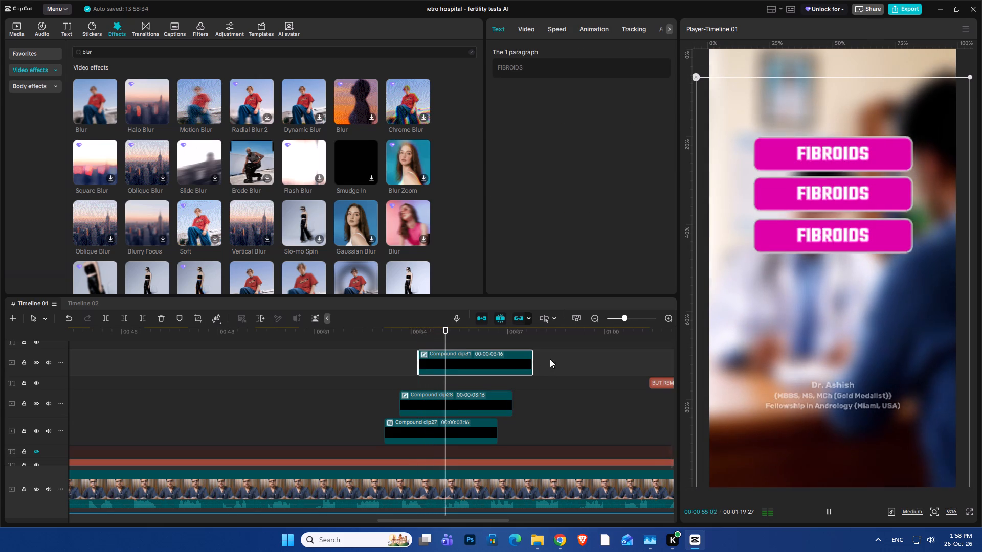
pyautogui.press('space')
pyautogui.click(459, 354)
pyautogui.scroll(6, 463, 379)
pyautogui.keyDown('alt'); pyautogui.moveTo(445, 429); pyautogui.dragTo(464, 410); pyautogui.keyUp('alt')
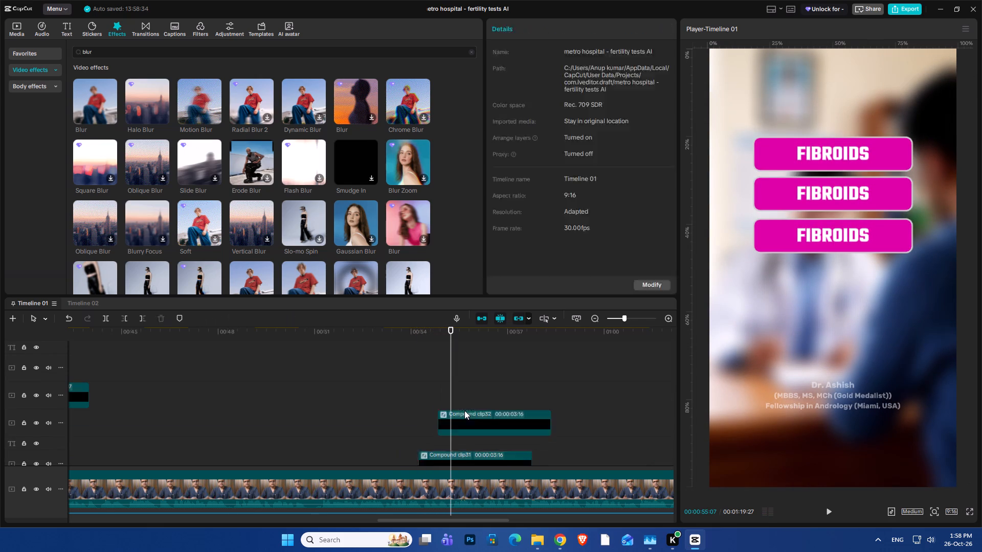
pyautogui.click(460, 417)
pyautogui.moveTo(850, 237); pyautogui.dragTo(850, 277)
pyautogui.moveTo(820, 198); pyautogui.dragTo(846, 230)
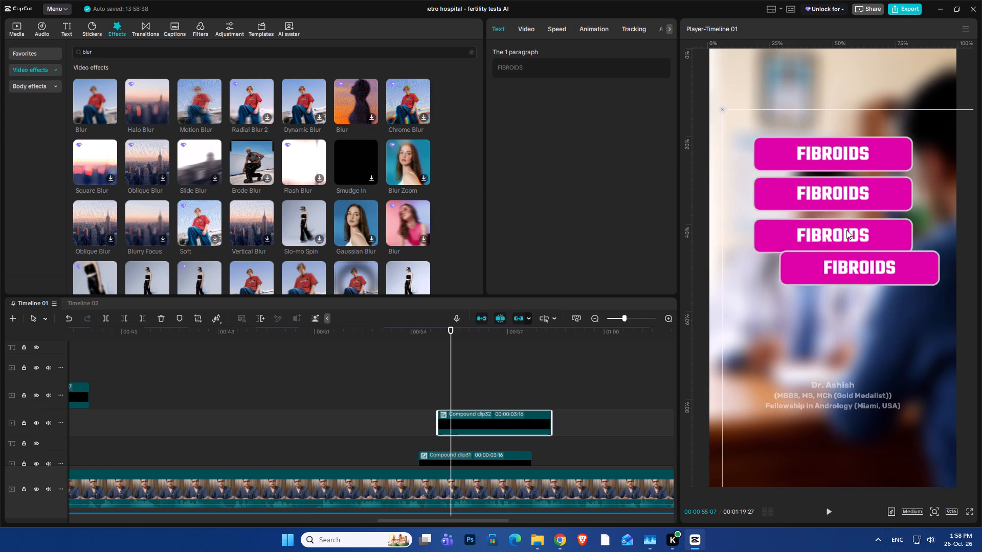
pyautogui.moveTo(846, 230); pyautogui.dragTo(819, 243)
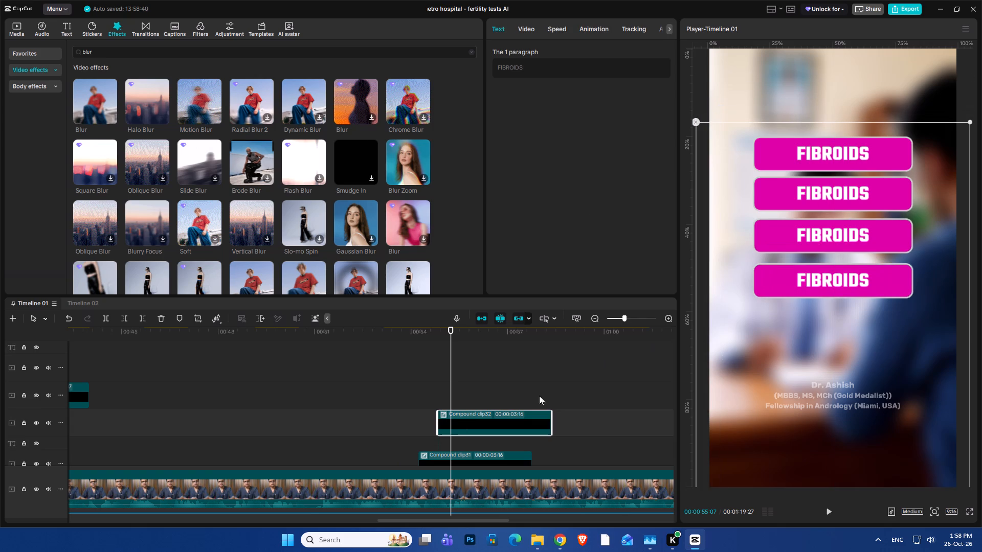
# Duplicate the fourth FIBROIDS label clip onto the track above at 00:00:55:21 and place the copy as the fifth label in the stack.
pyautogui.click(411, 388)
pyautogui.press('space')
pyautogui.press('space')
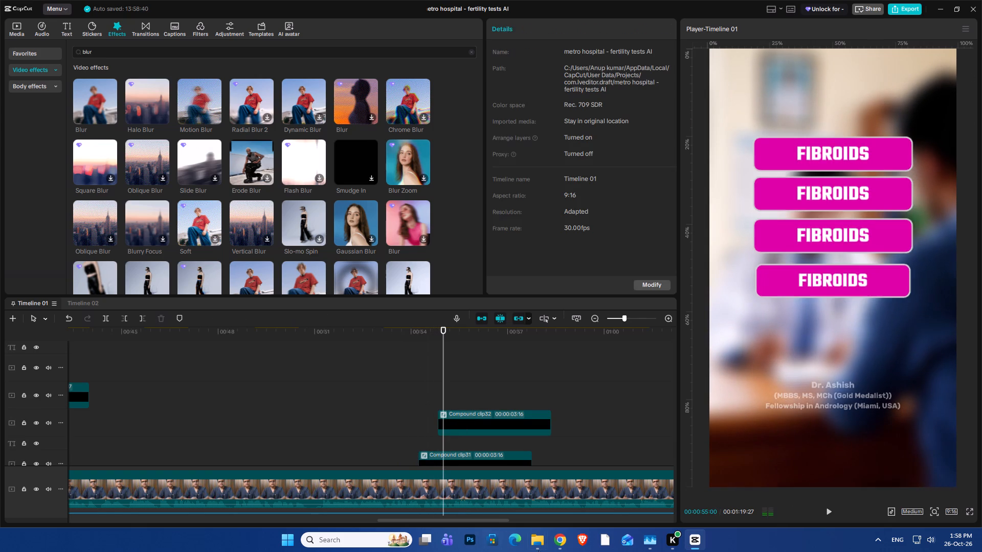
pyautogui.press('space')
pyautogui.press('space')
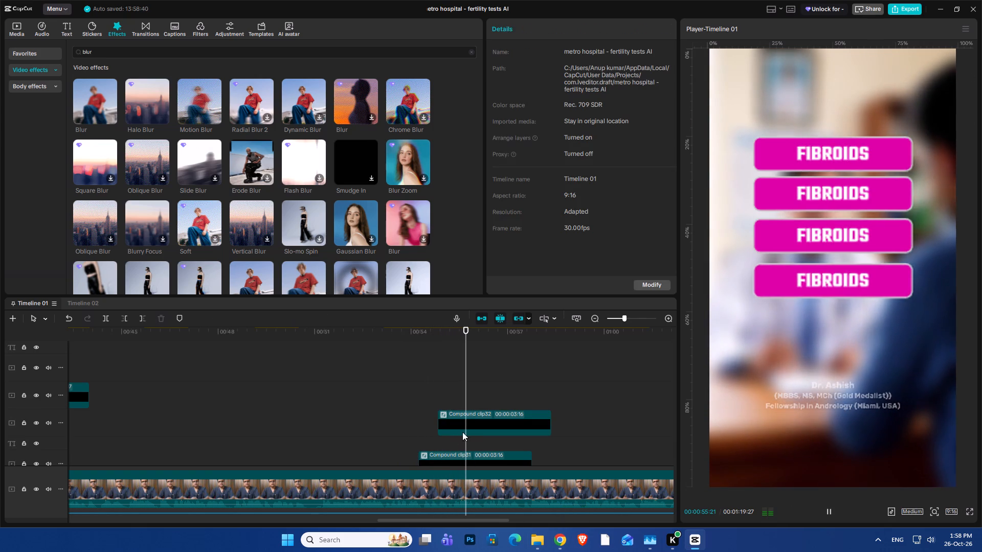
pyautogui.click(463, 418)
pyautogui.keyDown('alt'); pyautogui.moveTo(458, 420); pyautogui.dragTo(488, 405); pyautogui.keyUp('alt')
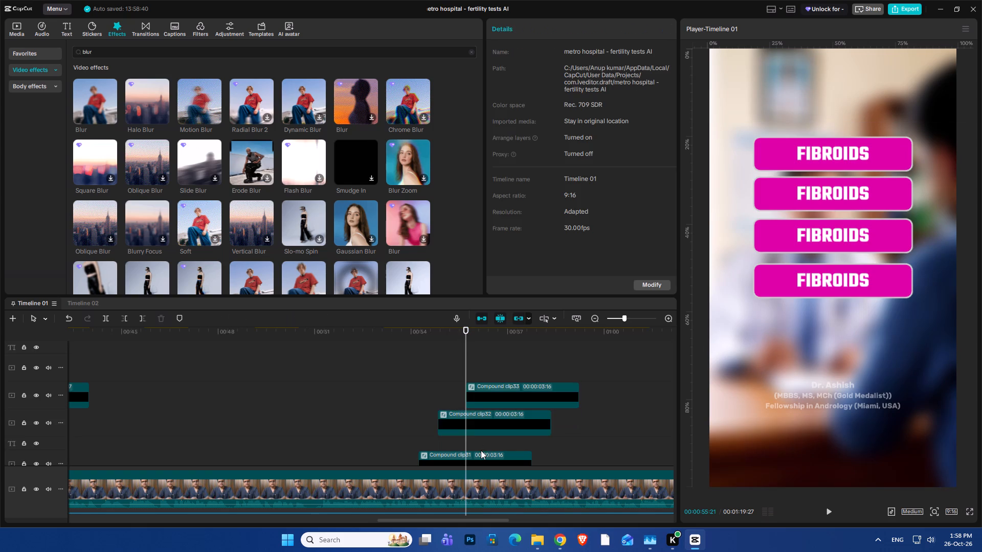
pyautogui.scroll(-6, 482, 451)
pyautogui.press('space')
pyautogui.press('space')
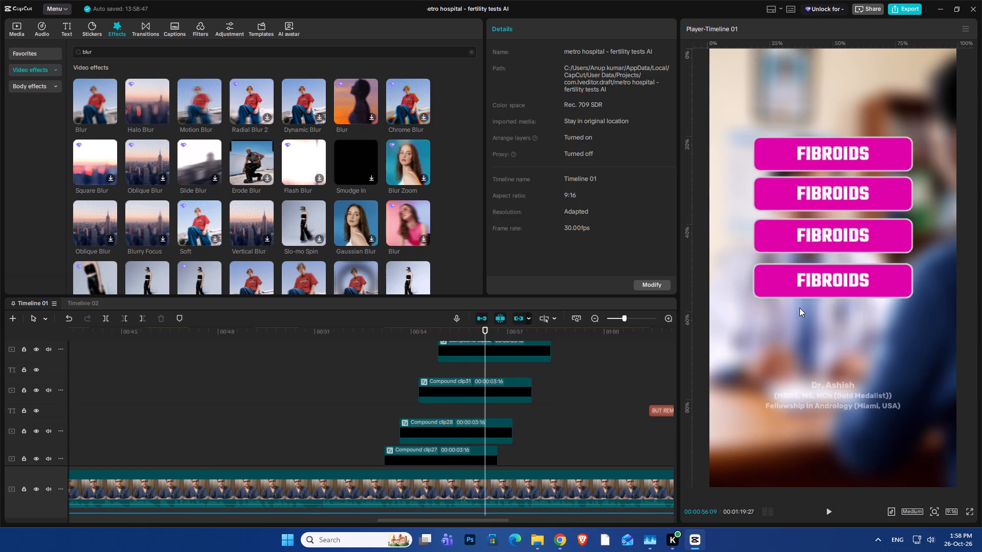
pyautogui.moveTo(801, 308); pyautogui.dragTo(801, 352)
pyautogui.press('space')
pyautogui.press('space')
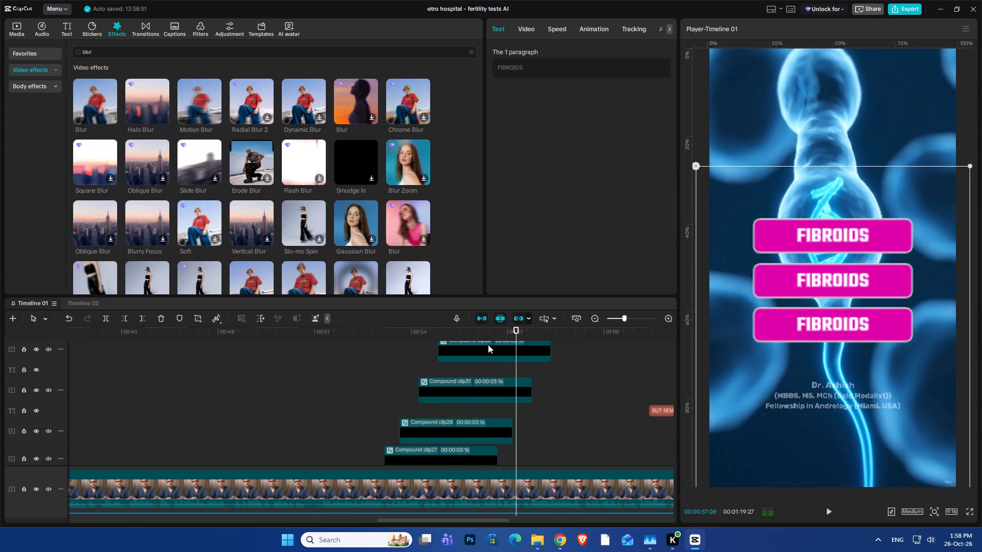
# Trim the end of the F10_male_doctor_patient.mp4 clip to 00:00:56:10, where the F11_sperm_dna.mp4 clip begins.
pyautogui.click(454, 336)
pyautogui.press('space')
pyautogui.press('space')
pyautogui.scroll(-11, 479, 399)
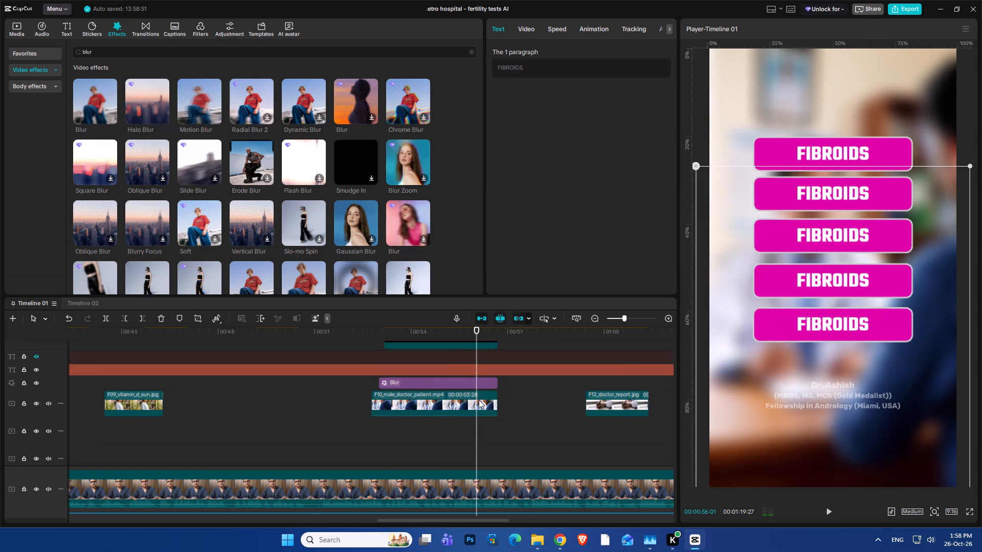
pyautogui.scroll(-10, 479, 400)
pyautogui.press('space')
pyautogui.press('space')
pyautogui.press('space')
pyautogui.press('space')
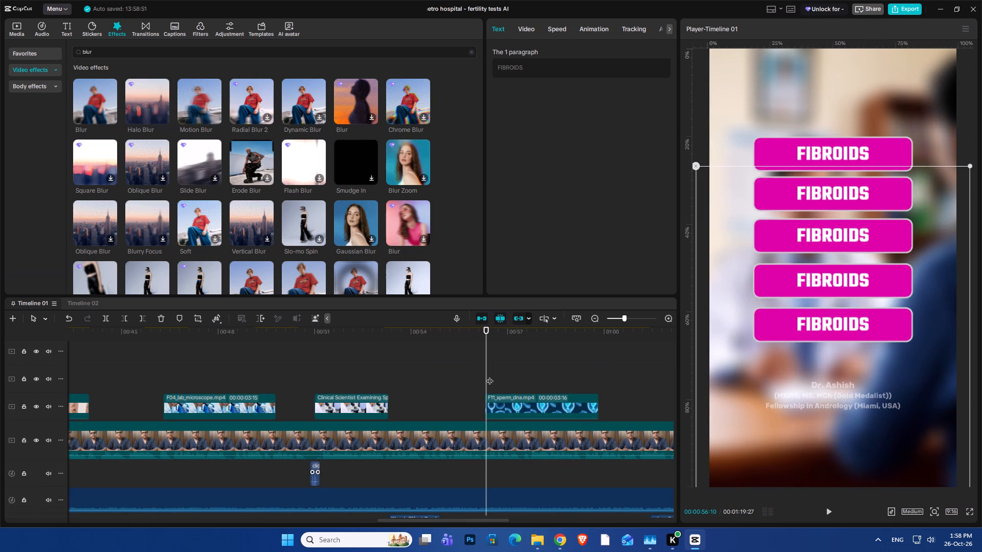
pyautogui.scroll(8, 492, 387)
pyautogui.click(488, 371)
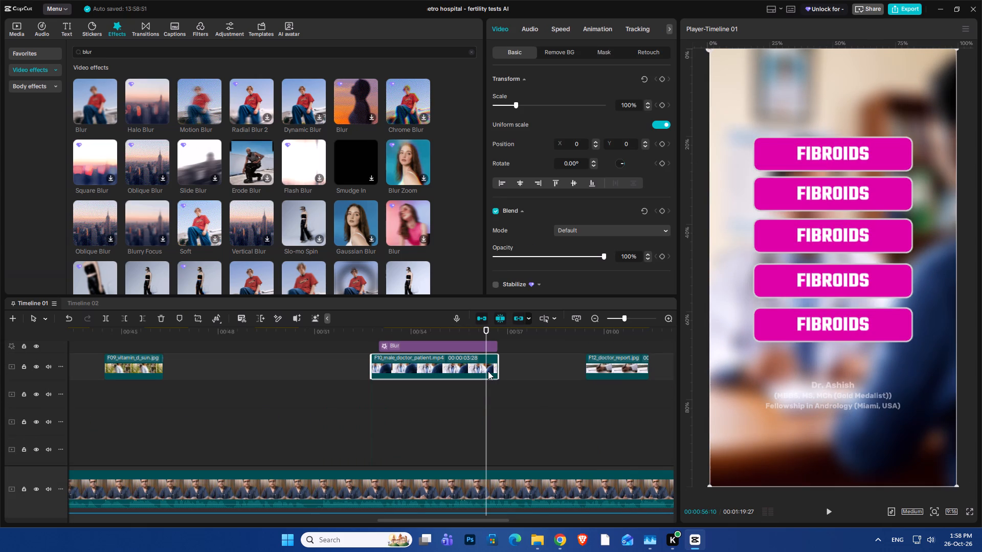
pyautogui.press('w')
# Trim the end of the Blur effect to 00:00:56:10, matching the doctor-patient clip.
pyautogui.scroll(5, 488, 371)
pyautogui.click(484, 411)
pyautogui.press('w')
# Trim the ends of all five FIBROIDS label compound clips to 00:00:56:10.
pyautogui.scroll(2, 485, 394)
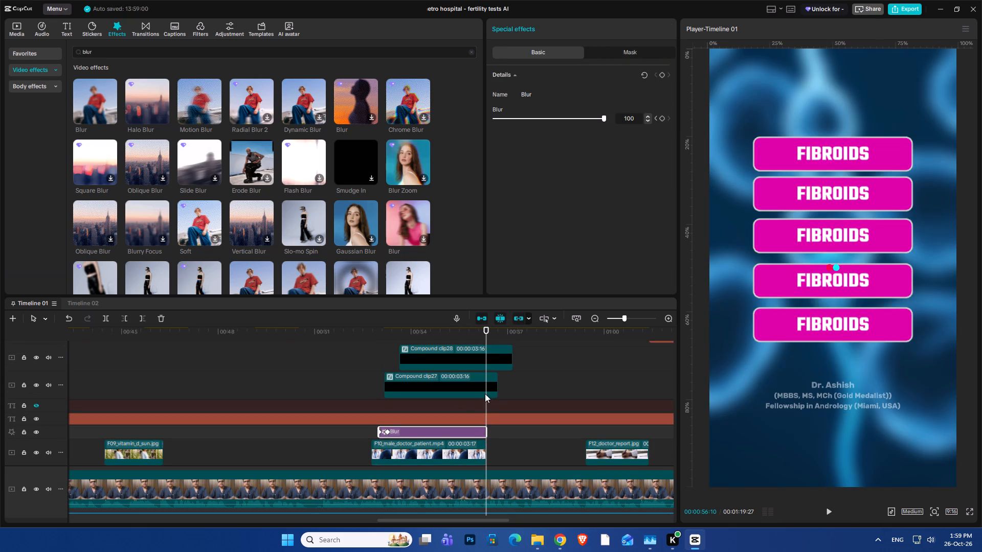
pyautogui.click(486, 396)
pyautogui.press('w')
pyautogui.scroll(4, 486, 395)
pyautogui.click(483, 412)
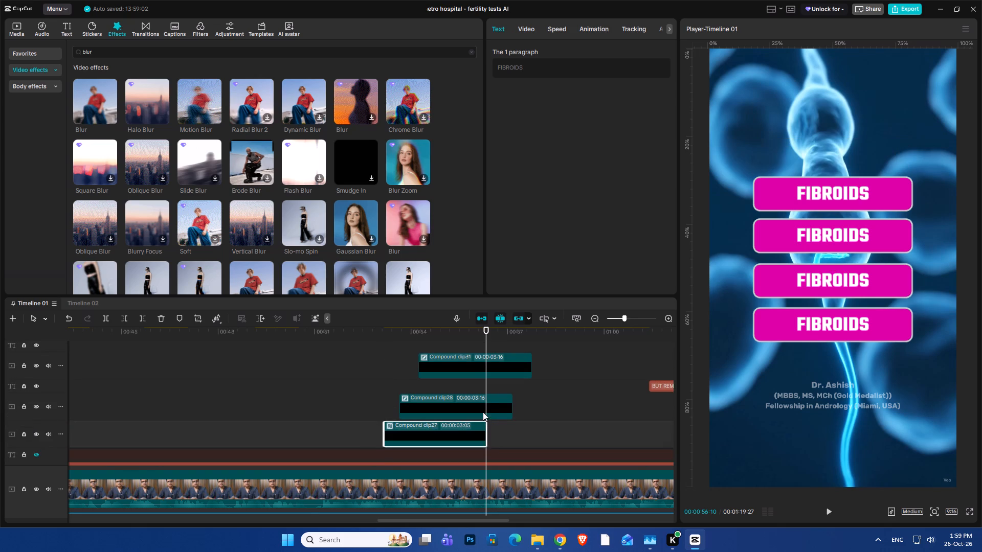
pyautogui.press('w')
pyautogui.scroll(4, 483, 412)
pyautogui.click(487, 421)
pyautogui.press('w')
pyautogui.scroll(4, 487, 421)
pyautogui.click(487, 421)
pyautogui.press('w')
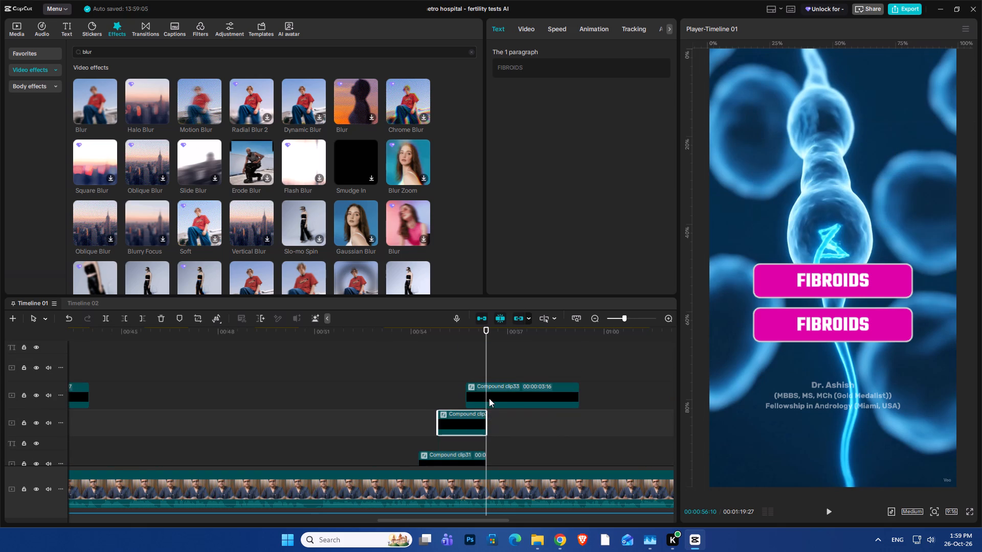
pyautogui.click(489, 398)
pyautogui.press('w')
# Replay the section with the stacked labels from about 00:00:55:00 to check their timing.
pyautogui.click(445, 365)
pyautogui.press('space')
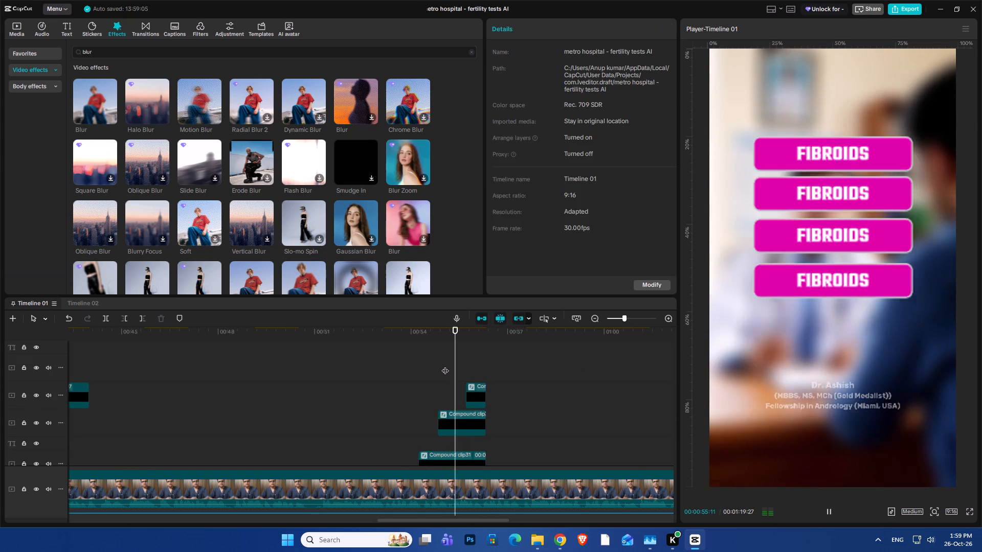
pyautogui.press('space')
pyautogui.click(443, 369)
pyautogui.press('space')
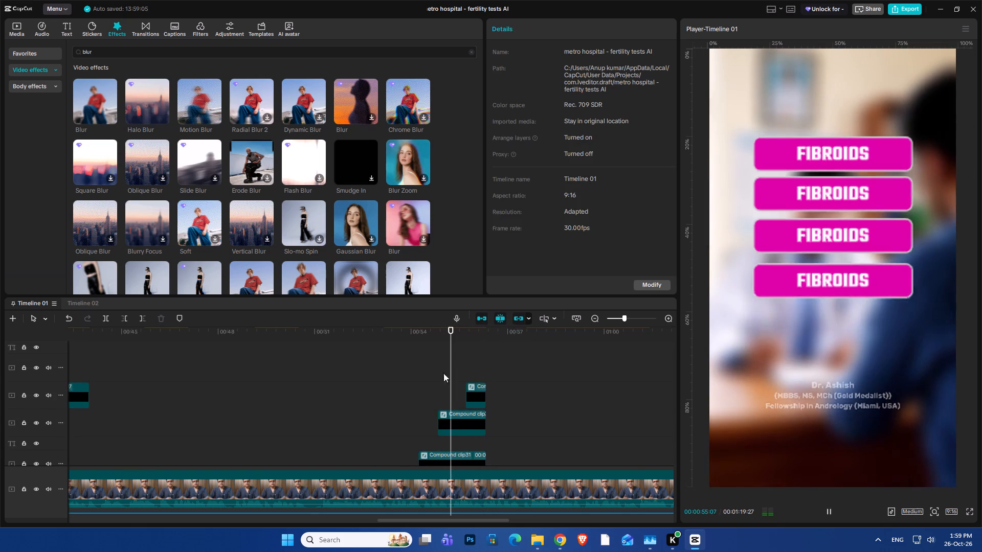
# Move the fifth FIBROIDS label clip earlier to start at about 00:00:55:09 and extend its end to 00:00:56:10.
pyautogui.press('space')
pyautogui.moveTo(467, 393); pyautogui.dragTo(455, 398)
pyautogui.moveTo(474, 395); pyautogui.dragTo(470, 395)
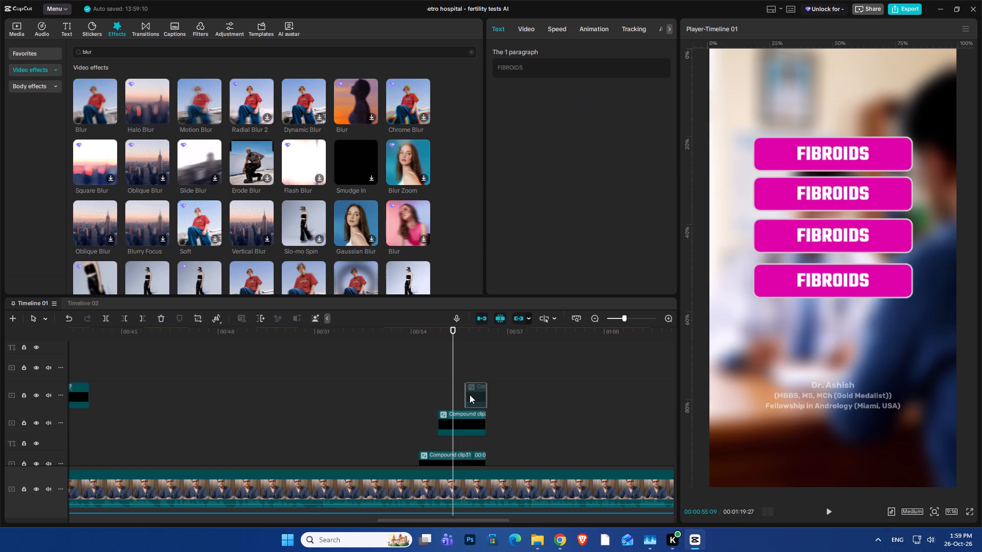
pyautogui.moveTo(470, 395); pyautogui.dragTo(462, 398)
pyautogui.moveTo(473, 391); pyautogui.dragTo(483, 411)
# Retime the fourth FIBROIDS label, Compound clip32, to start just before 00:00:54:21 and end at 00:00:56:10, checking it in playback.
pyautogui.click(426, 373)
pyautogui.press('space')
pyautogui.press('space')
pyautogui.click(398, 379)
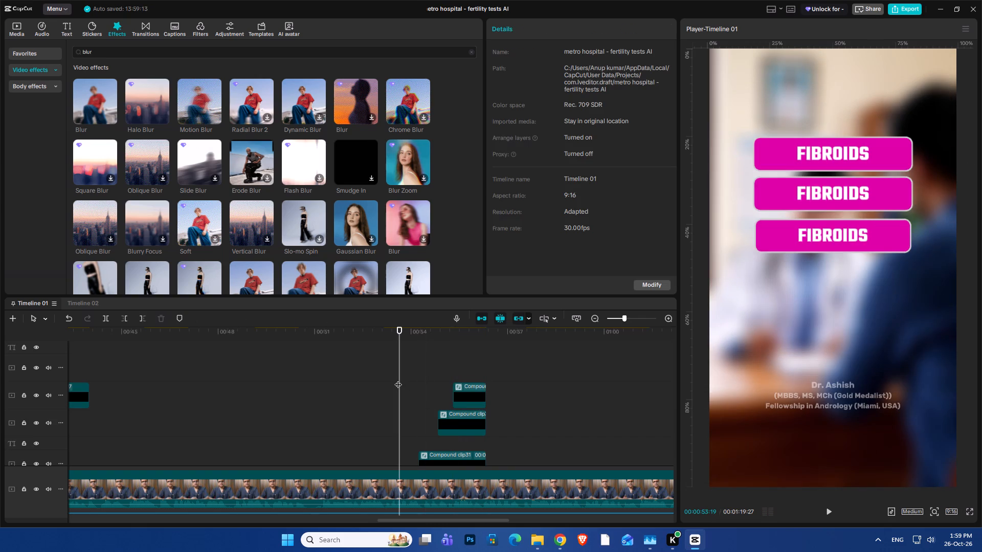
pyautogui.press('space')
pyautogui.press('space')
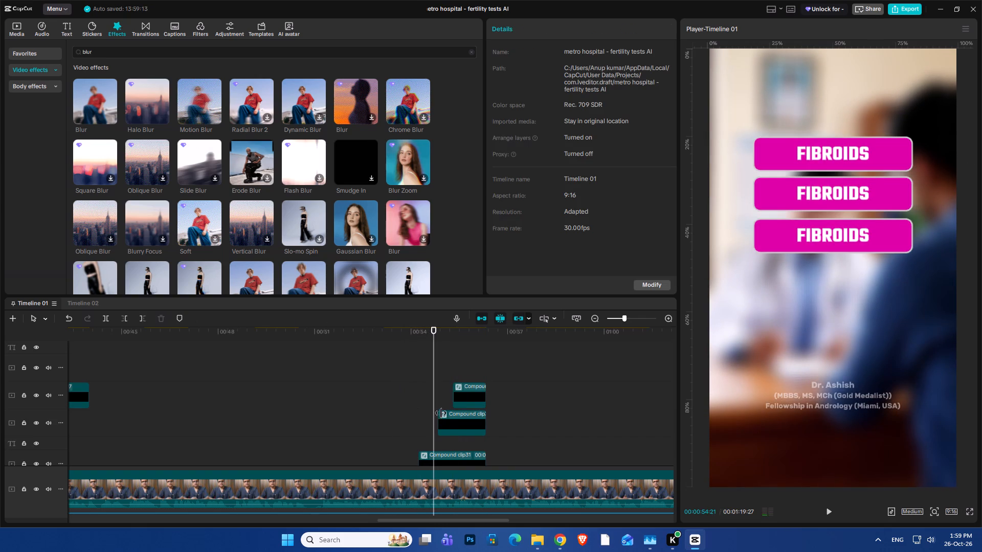
pyautogui.moveTo(441, 412); pyautogui.dragTo(430, 421)
pyautogui.moveTo(474, 417); pyautogui.dragTo(483, 431)
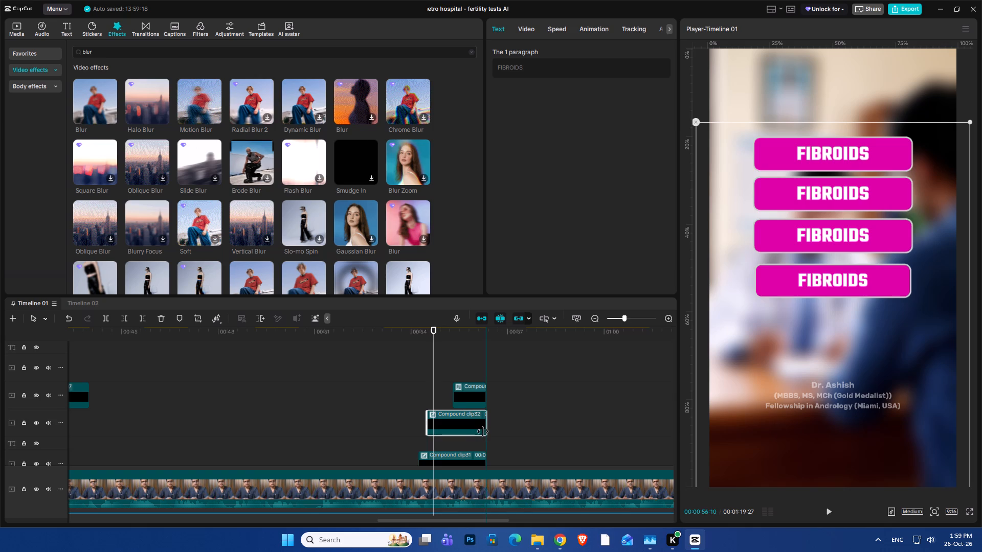
pyautogui.moveTo(483, 431); pyautogui.dragTo(483, 432)
pyautogui.moveTo(430, 420); pyautogui.dragTo(433, 427)
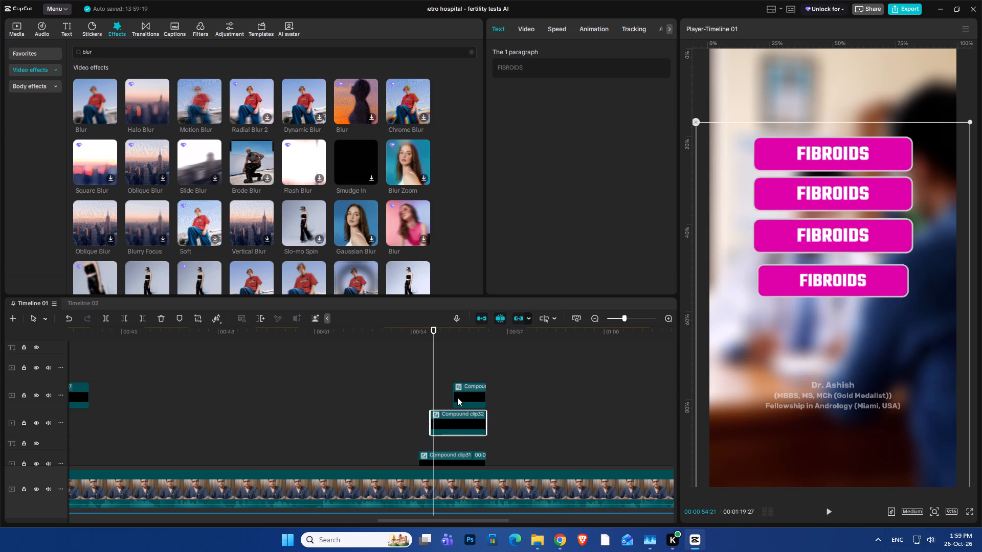